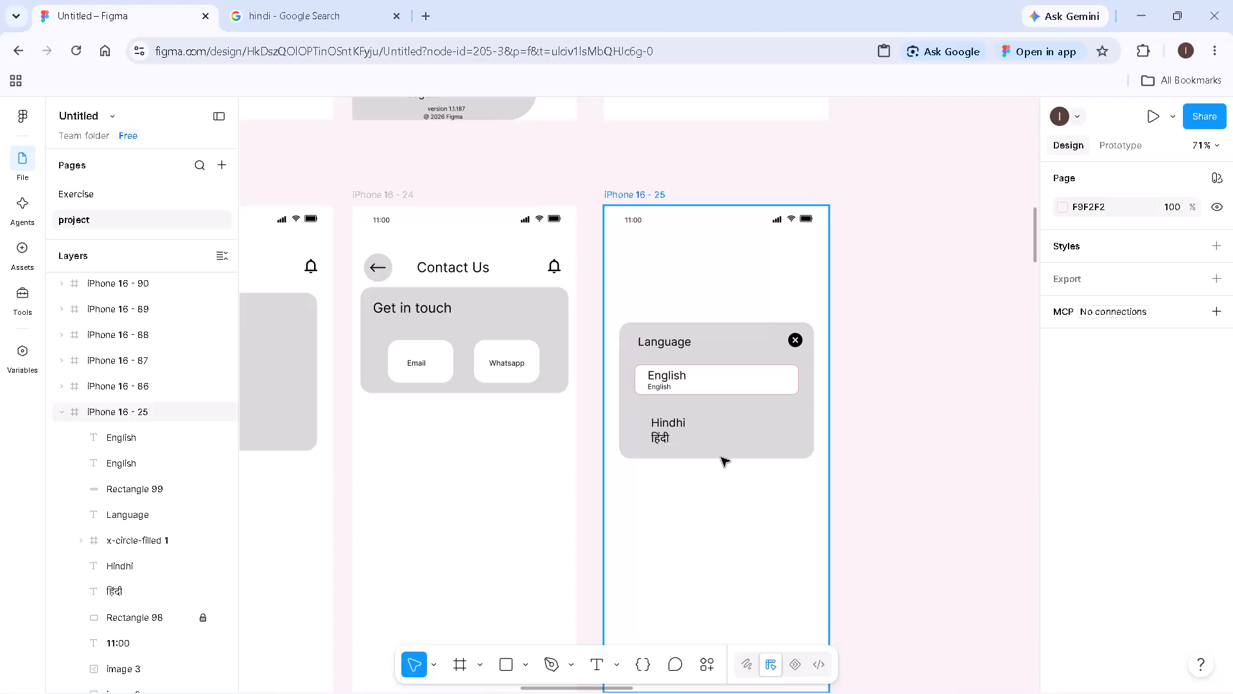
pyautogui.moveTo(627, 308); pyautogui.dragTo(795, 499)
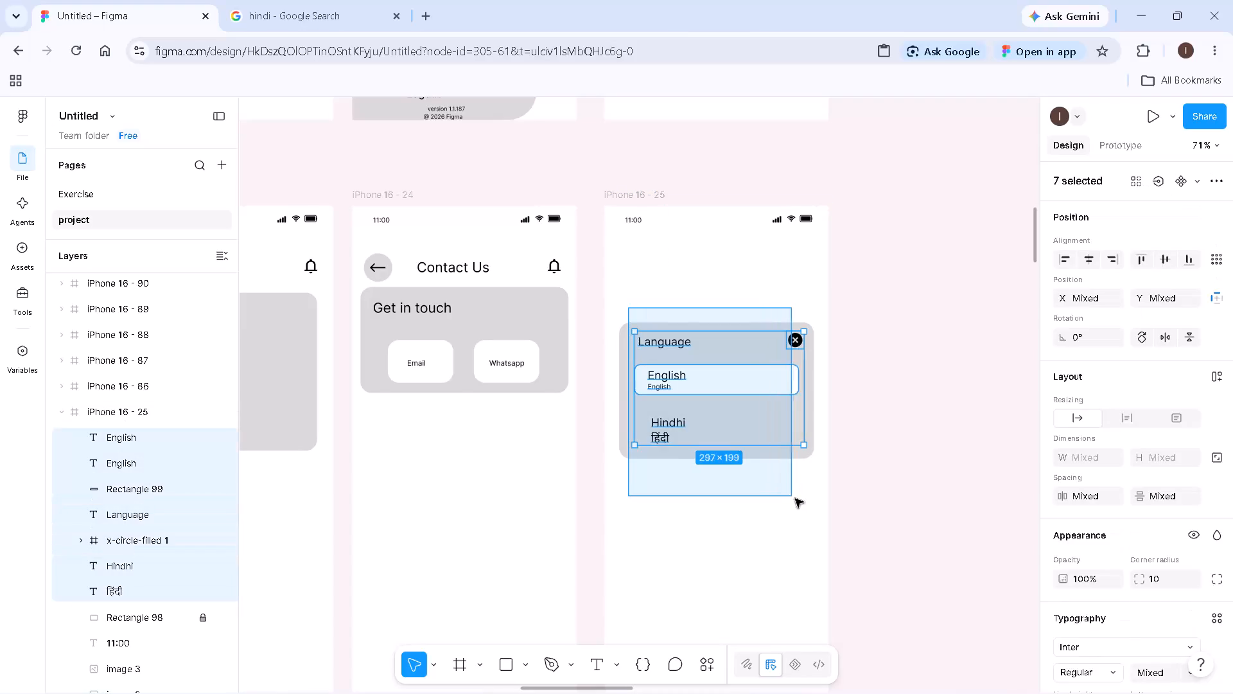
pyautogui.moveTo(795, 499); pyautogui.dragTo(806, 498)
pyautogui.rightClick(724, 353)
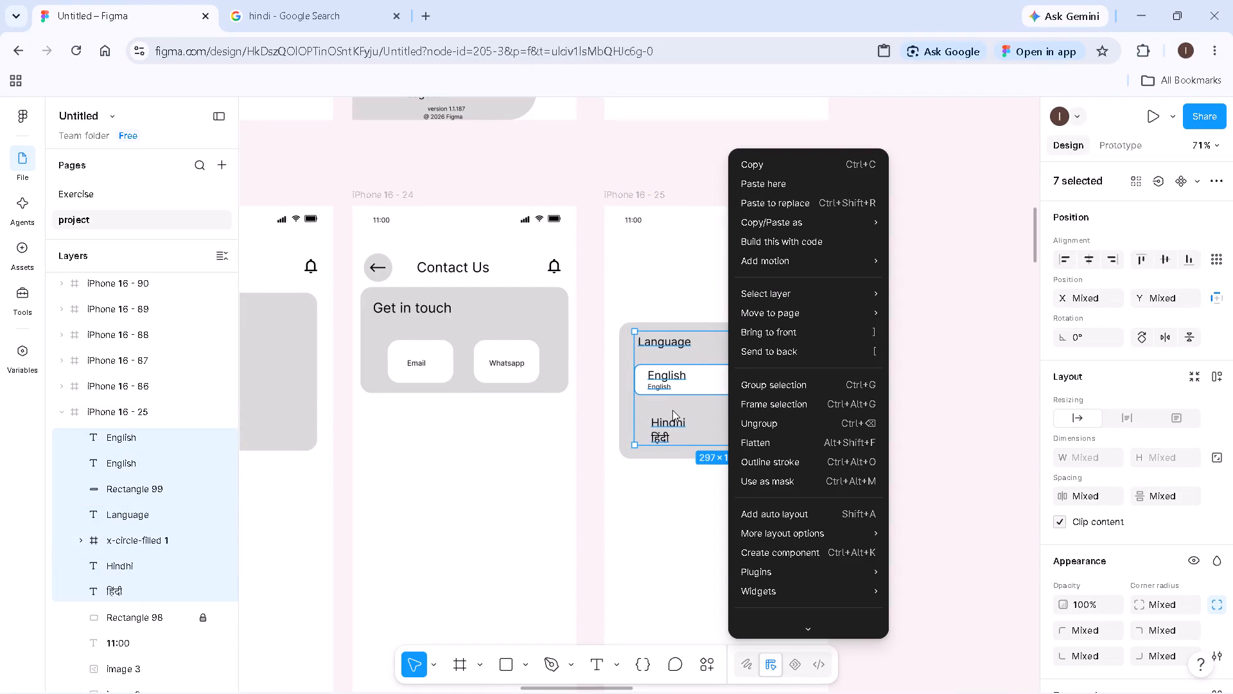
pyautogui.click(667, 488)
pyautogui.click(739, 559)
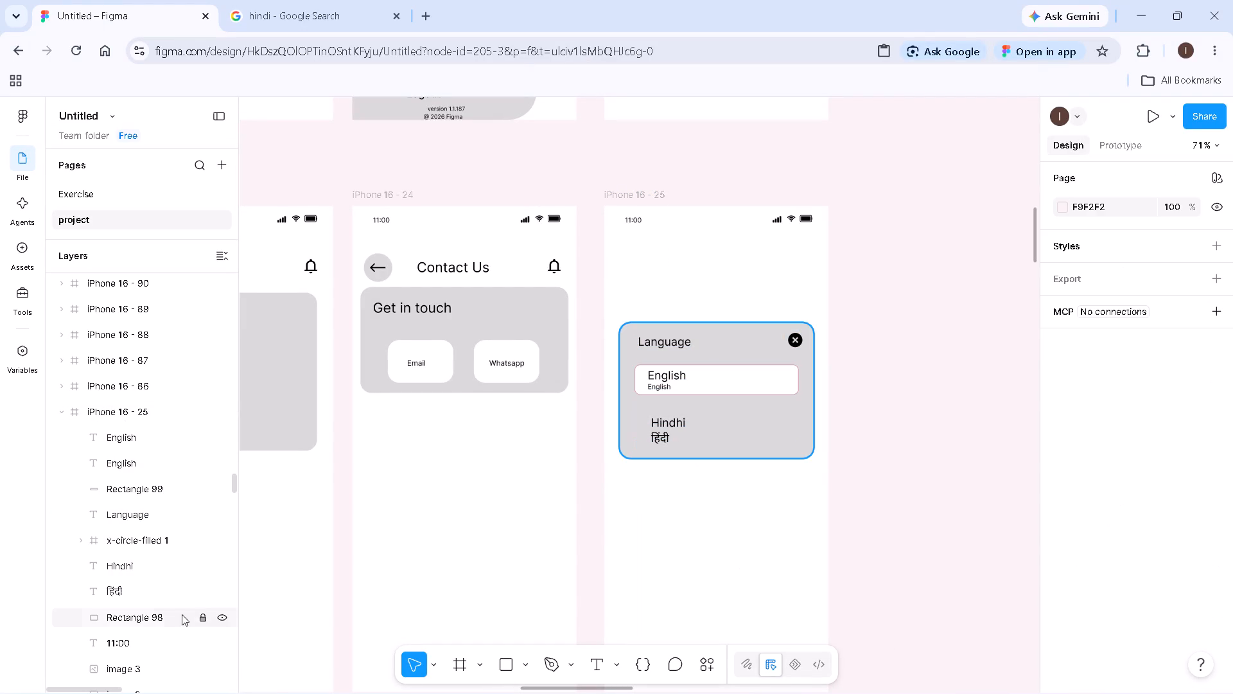
# Unlock the Language card's background Rectangle 98 in iPhone 16 - 25 and copy it with its title, language options and highlight box.
pyautogui.click(200, 619)
pyautogui.moveTo(627, 300); pyautogui.dragTo(730, 465)
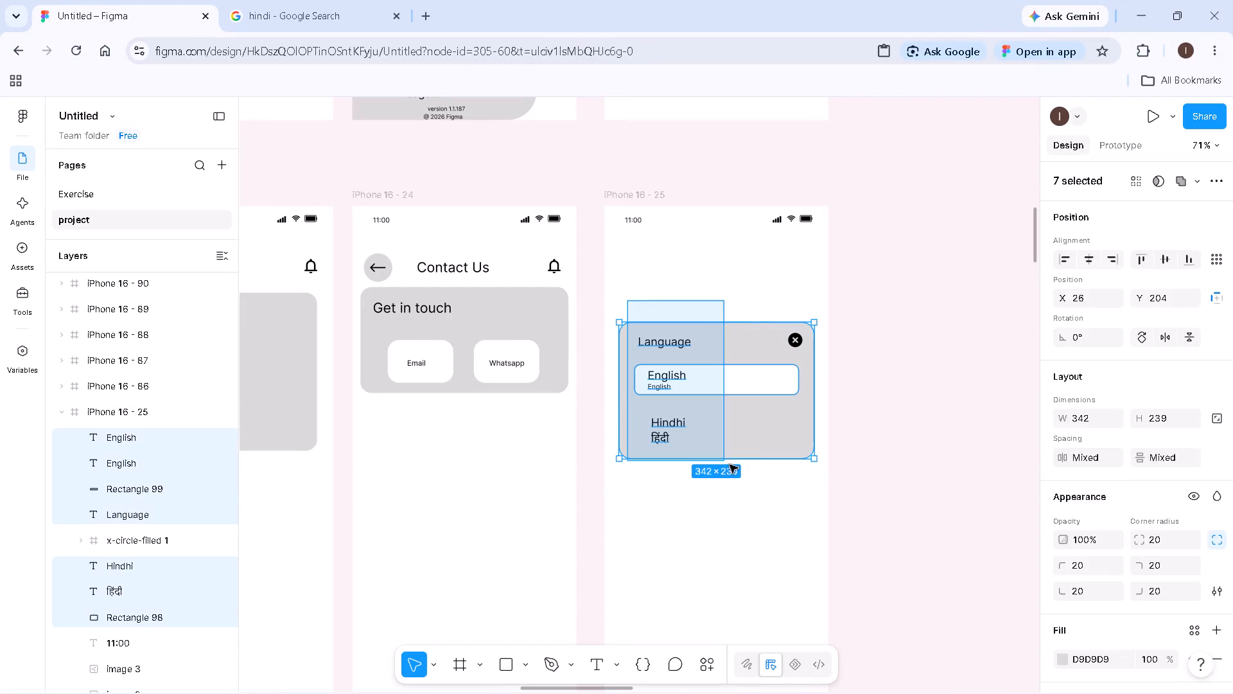
pyautogui.moveTo(730, 465); pyautogui.dragTo(764, 490)
pyautogui.rightClick(715, 352)
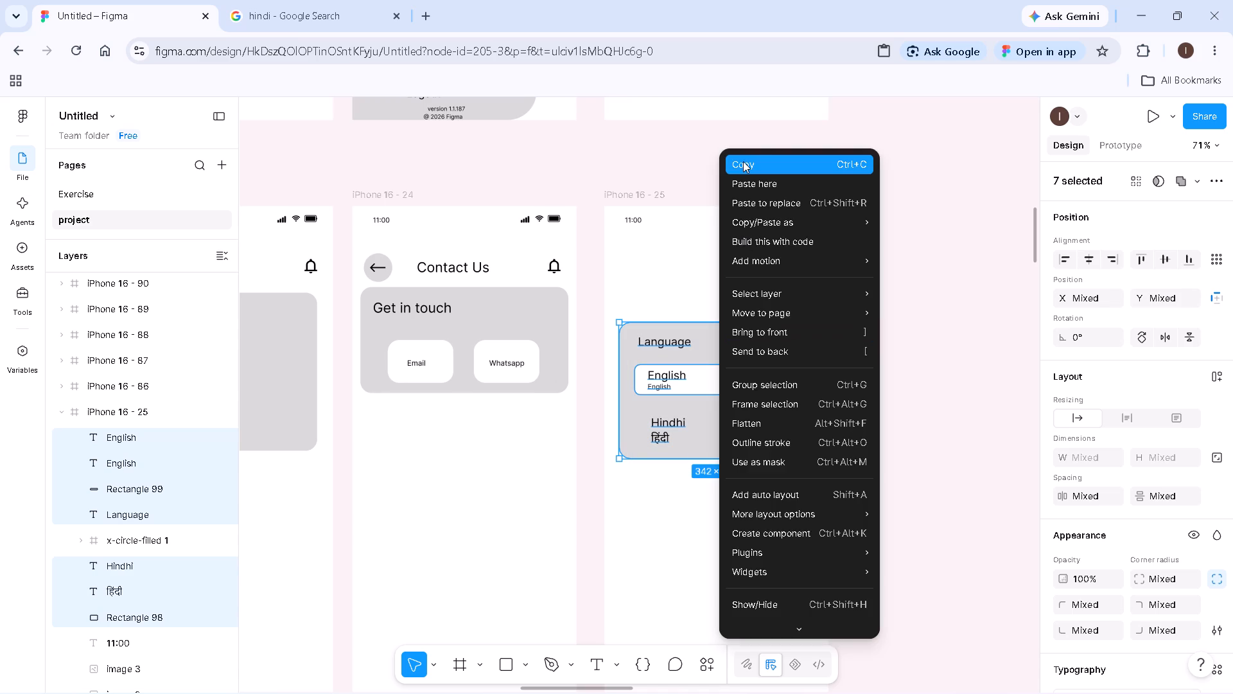
pyautogui.click(743, 161)
pyautogui.click(648, 517)
# Paste the copied Language card into the empty iPhone 16 - 26 frame.
pyautogui.keyDown('ctrl'); pyautogui.scroll(-12, 648, 519); pyautogui.keyUp('ctrl')
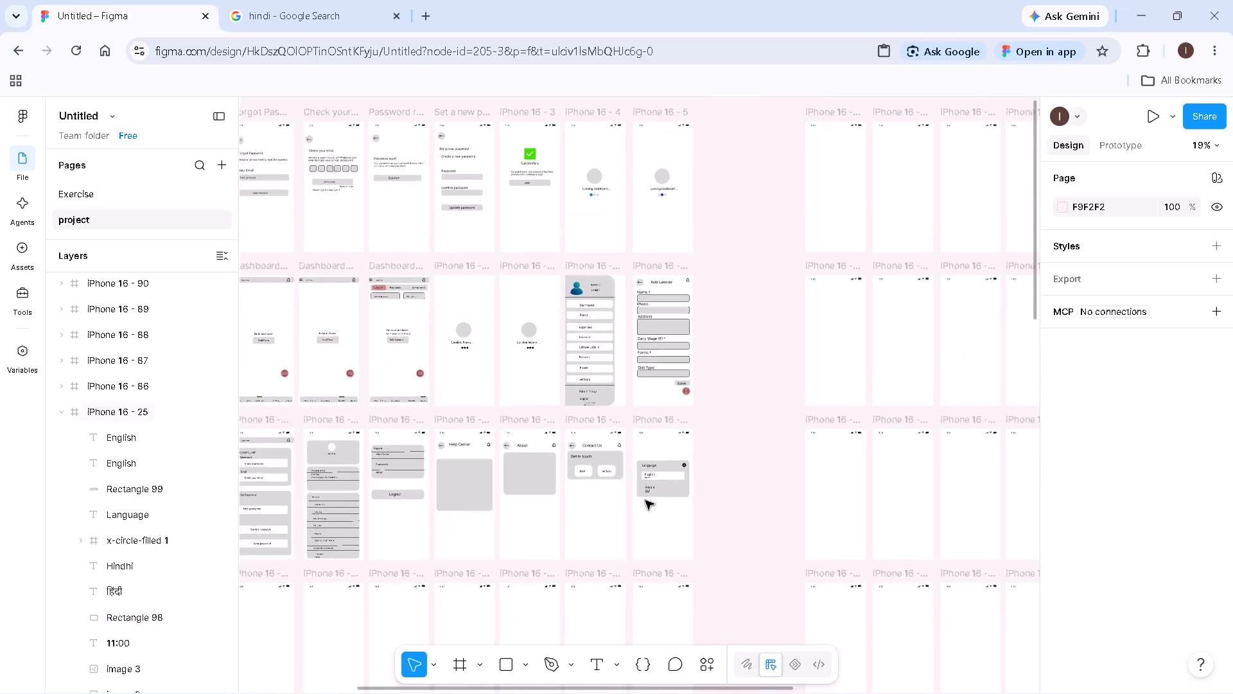
pyautogui.press('h')
pyautogui.moveTo(550, 570); pyautogui.dragTo(853, 384)
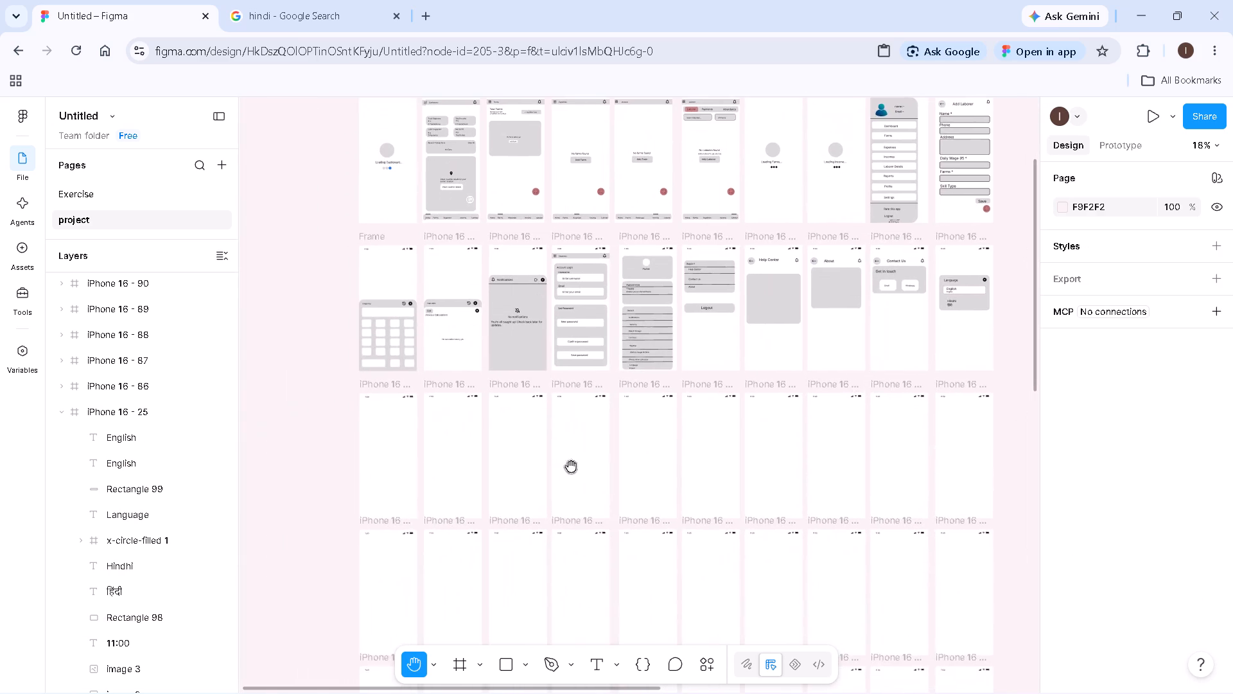
pyautogui.keyDown('ctrl'); pyautogui.scroll(9, 352, 443); pyautogui.keyUp('ctrl')
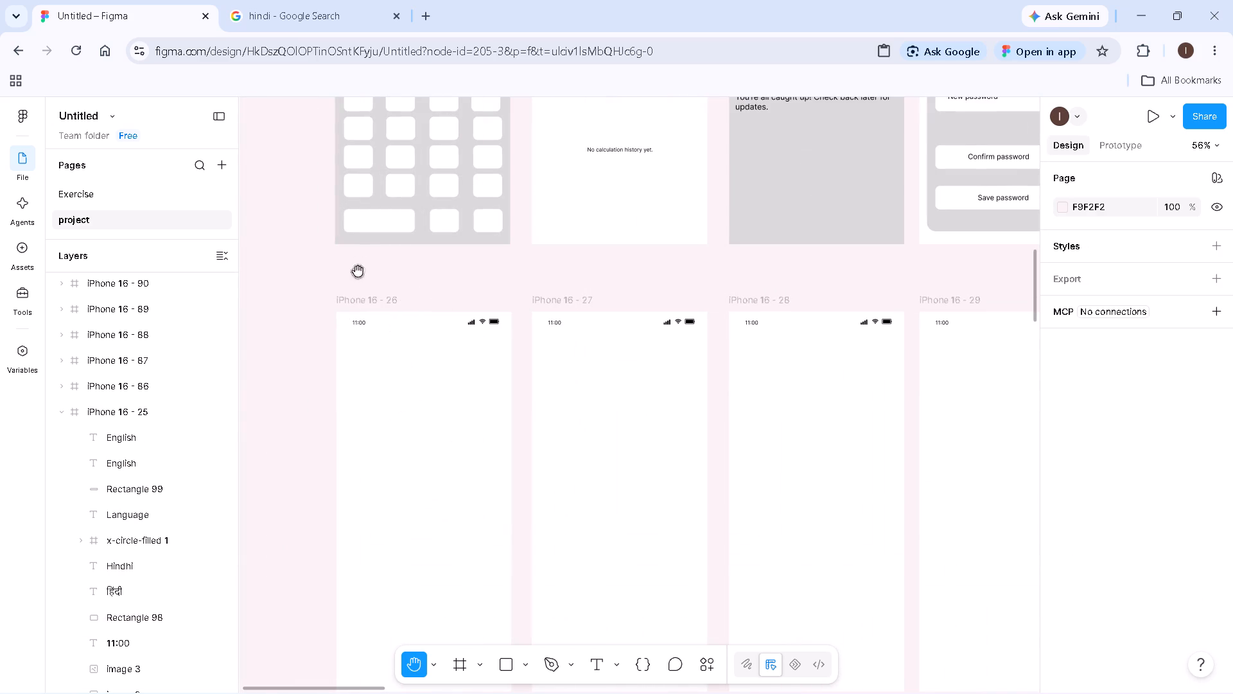
pyautogui.press('v')
pyautogui.click(365, 298)
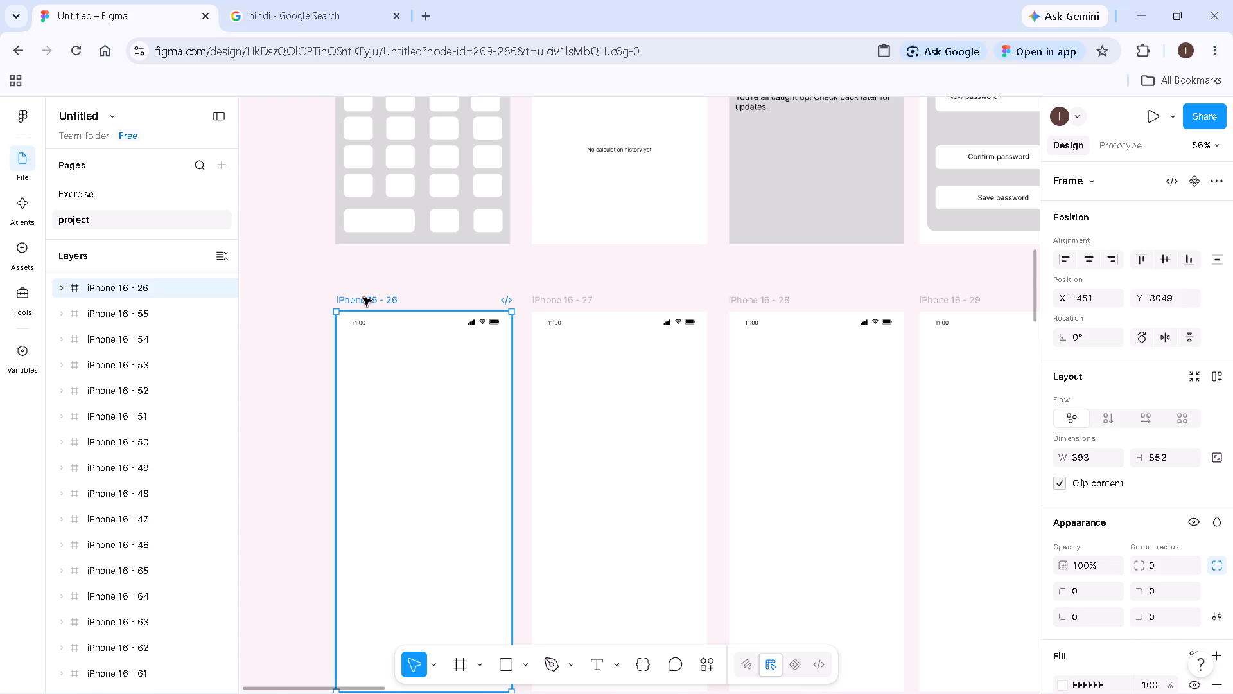
pyautogui.hotkey('ctrl', 'v')
pyautogui.click(286, 411)
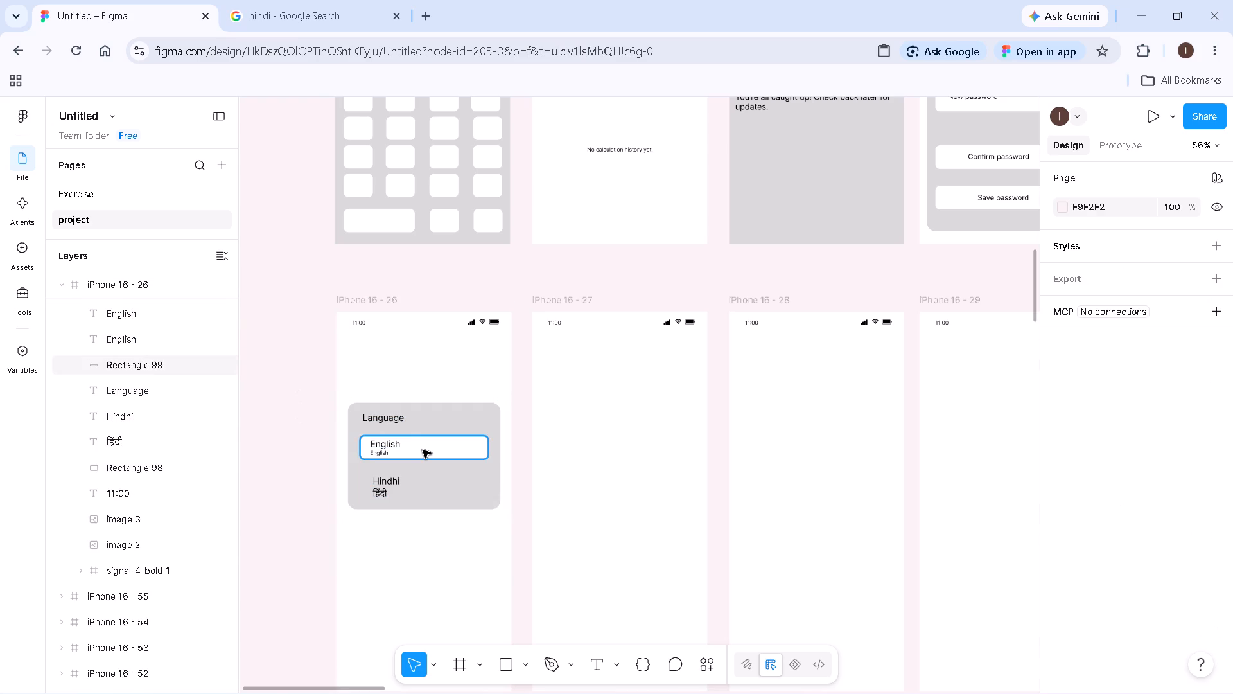
# In iPhone 16 - 26, layer the Hindhi and हिंदी texts above Rectangle 99 and move that white highlight box from English to Hindhi.
pyautogui.moveTo(423, 450); pyautogui.dragTo(419, 490)
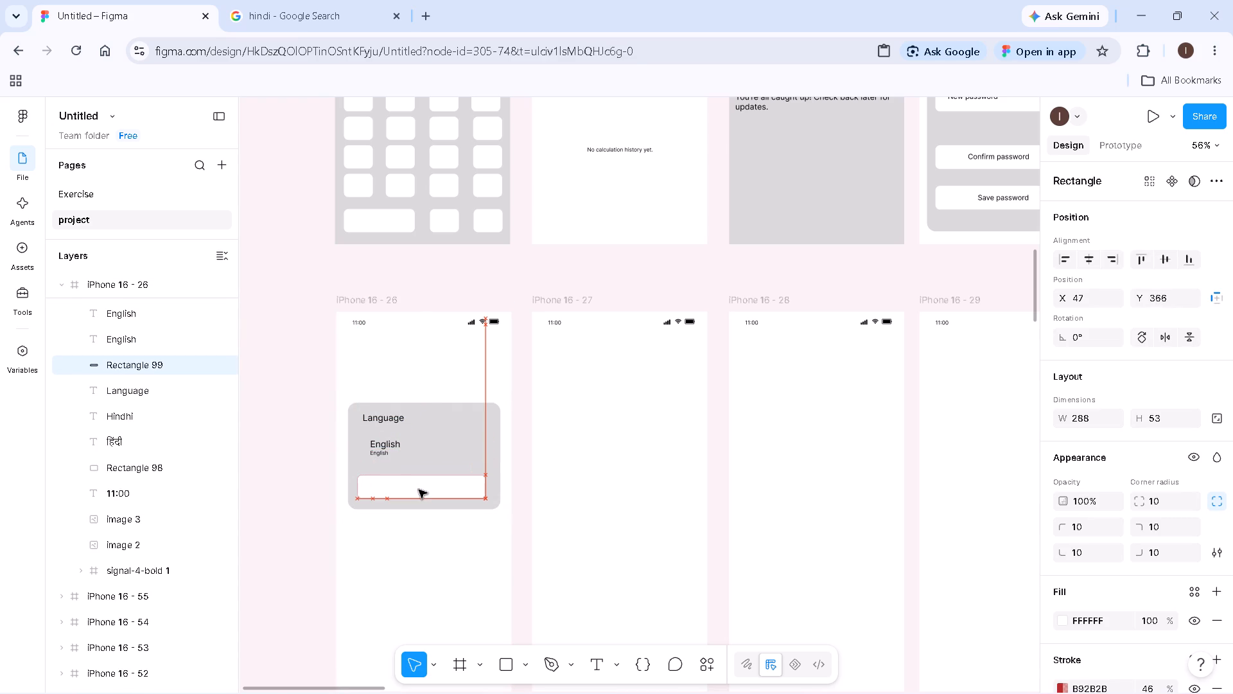
pyautogui.moveTo(419, 490); pyautogui.dragTo(414, 541)
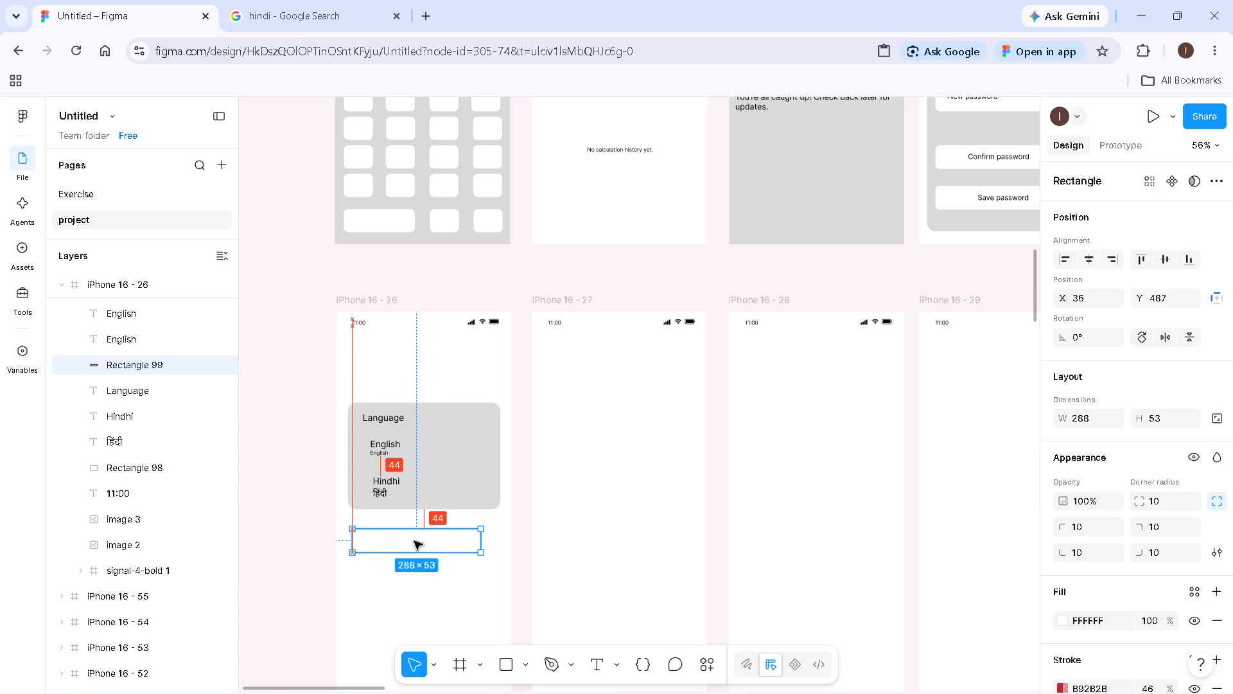
pyautogui.moveTo(414, 541); pyautogui.dragTo(414, 540)
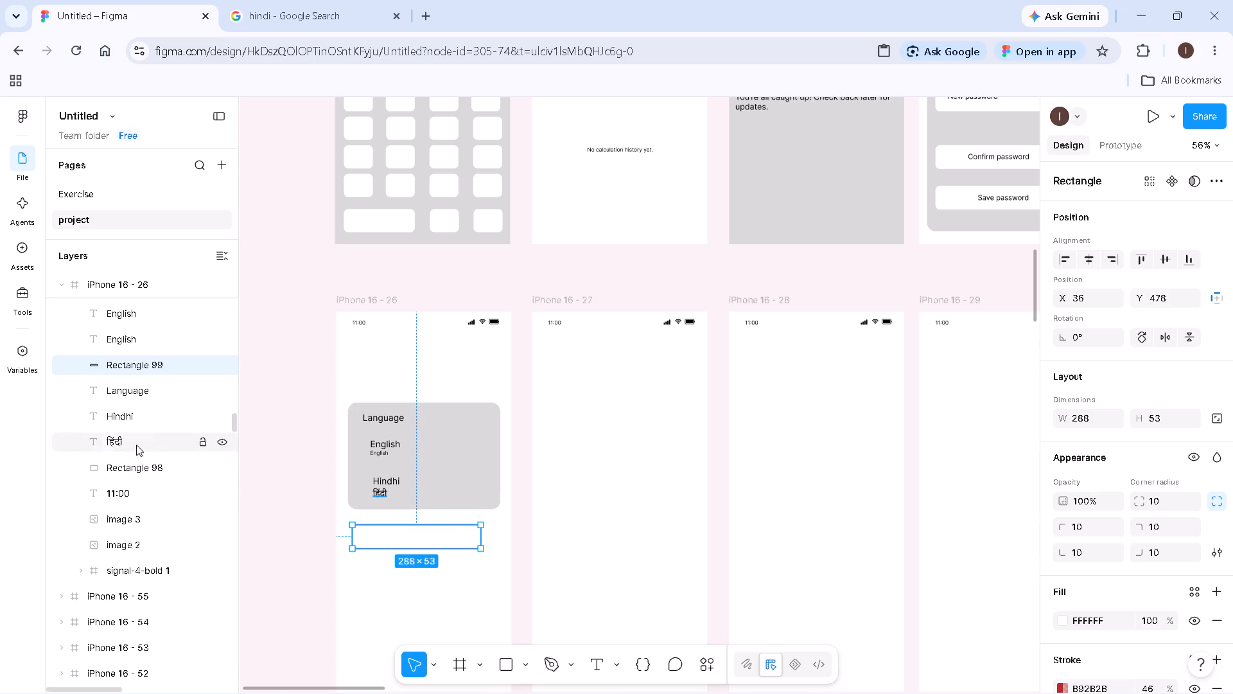
pyautogui.moveTo(130, 420); pyautogui.dragTo(132, 362)
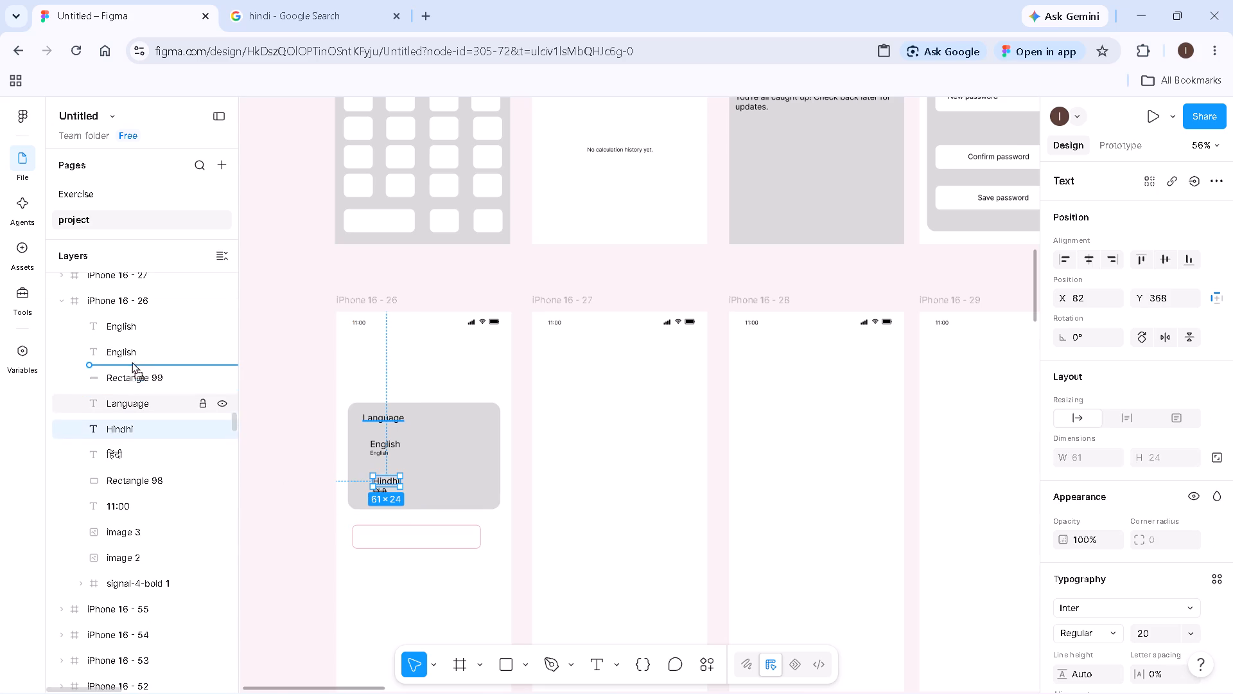
pyautogui.moveTo(132, 362); pyautogui.dragTo(130, 413)
pyautogui.moveTo(136, 499); pyautogui.dragTo(134, 461)
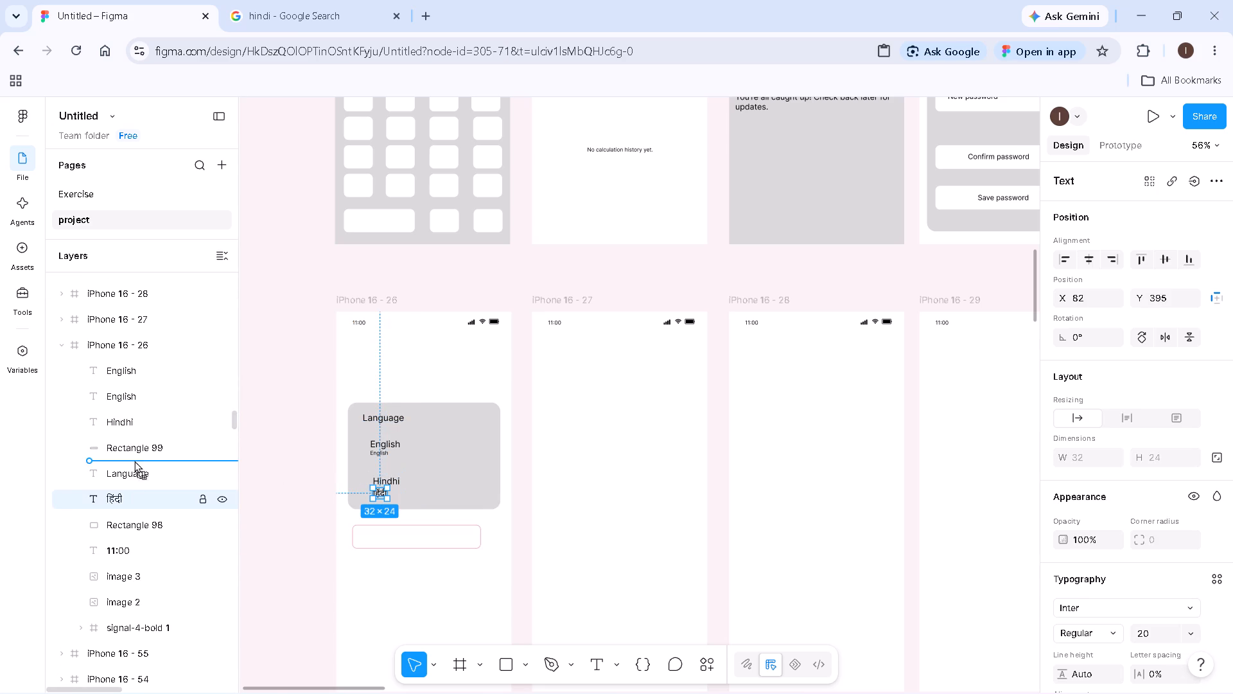
pyautogui.moveTo(134, 461); pyautogui.dragTo(134, 434)
pyautogui.moveTo(406, 547); pyautogui.dragTo(406, 546)
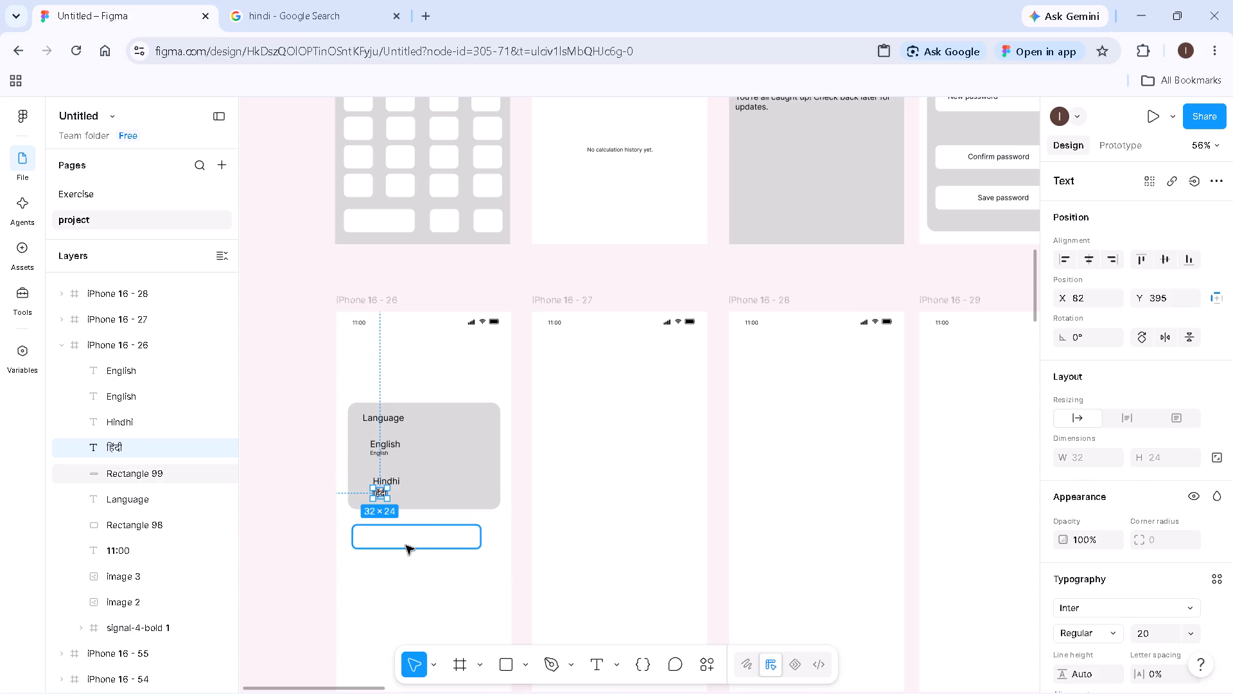
pyautogui.moveTo(406, 546); pyautogui.dragTo(412, 498)
pyautogui.click(392, 564)
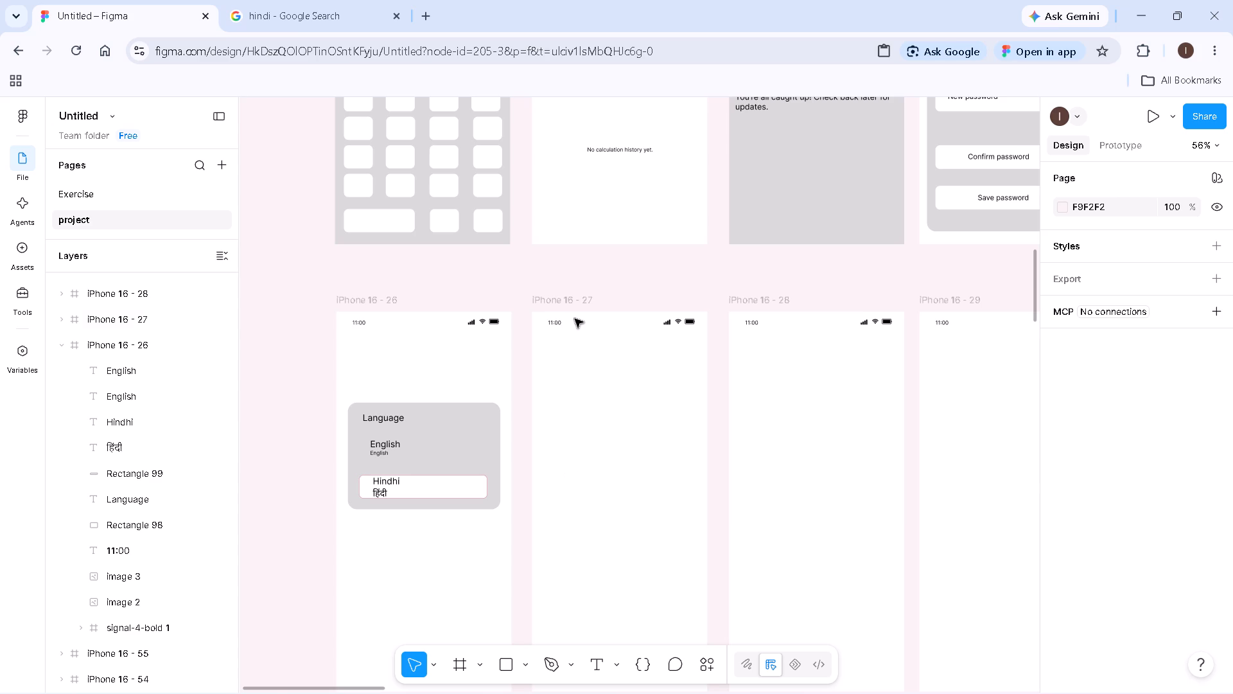
# Draw a grey rectangle about 337 × 183 in iPhone 16 - 27, placed at about X 17, Y 198.
pyautogui.click(568, 302)
pyautogui.click(505, 656)
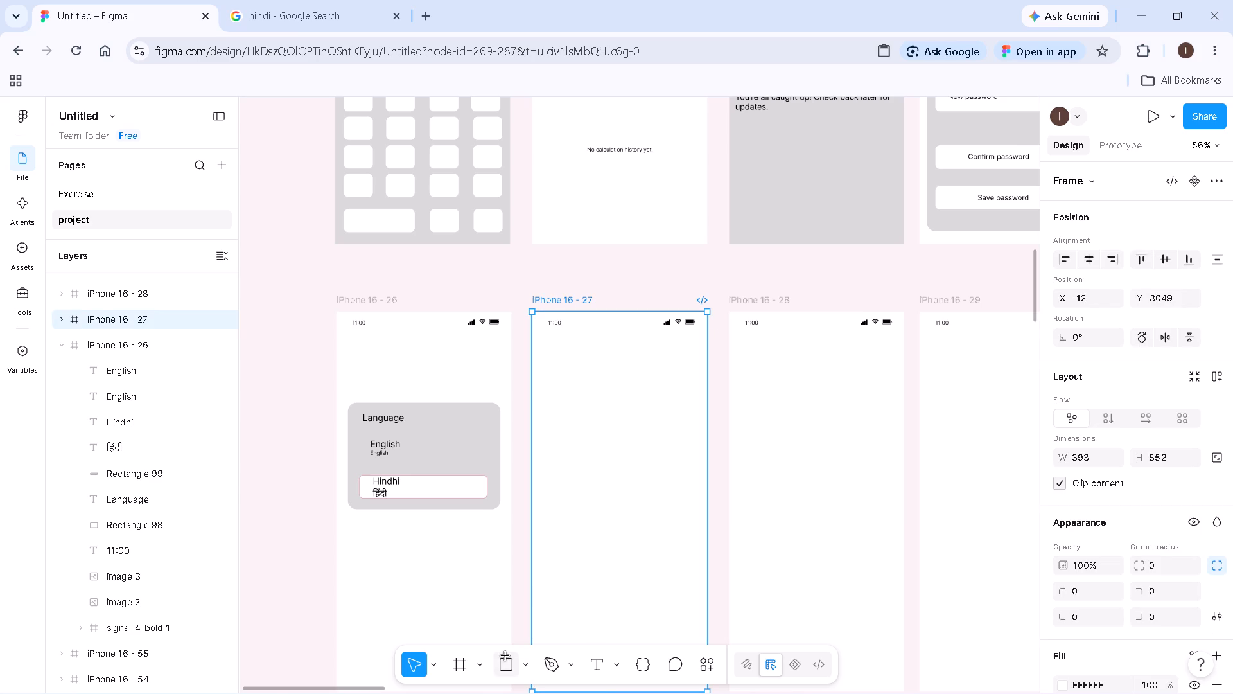
pyautogui.moveTo(544, 400); pyautogui.dragTo(693, 492)
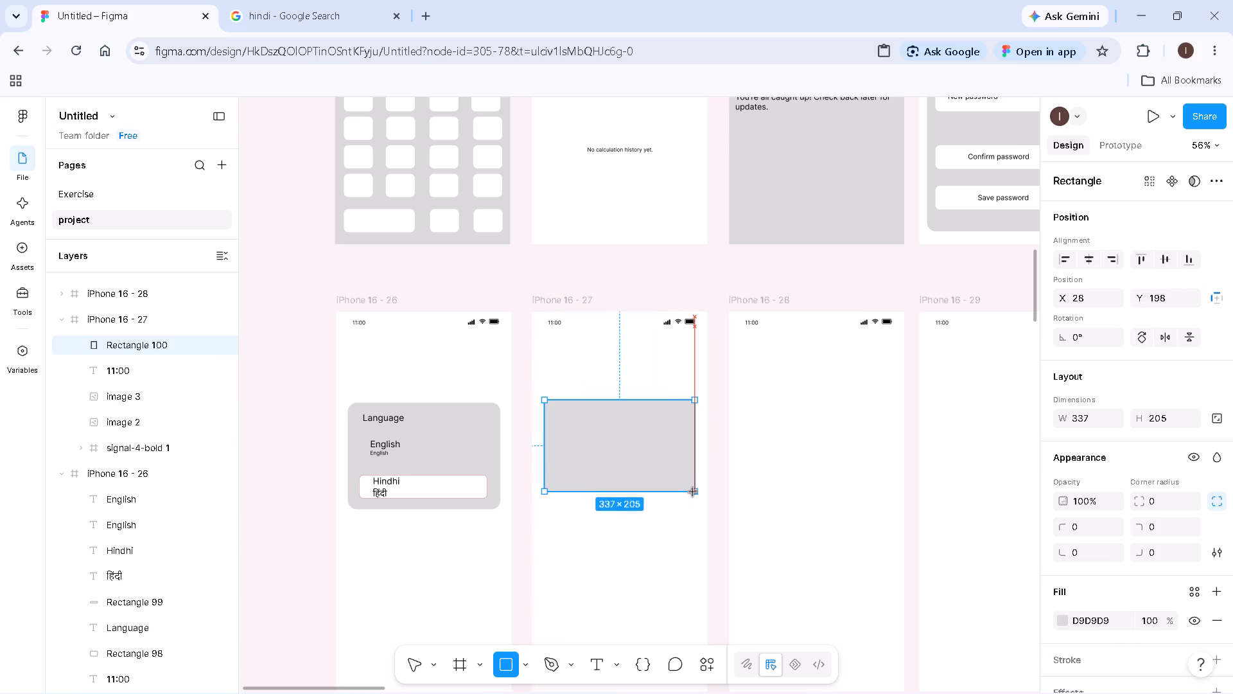
pyautogui.moveTo(693, 492); pyautogui.dragTo(692, 482)
pyautogui.moveTo(635, 458); pyautogui.dragTo(627, 458)
pyautogui.click(627, 458)
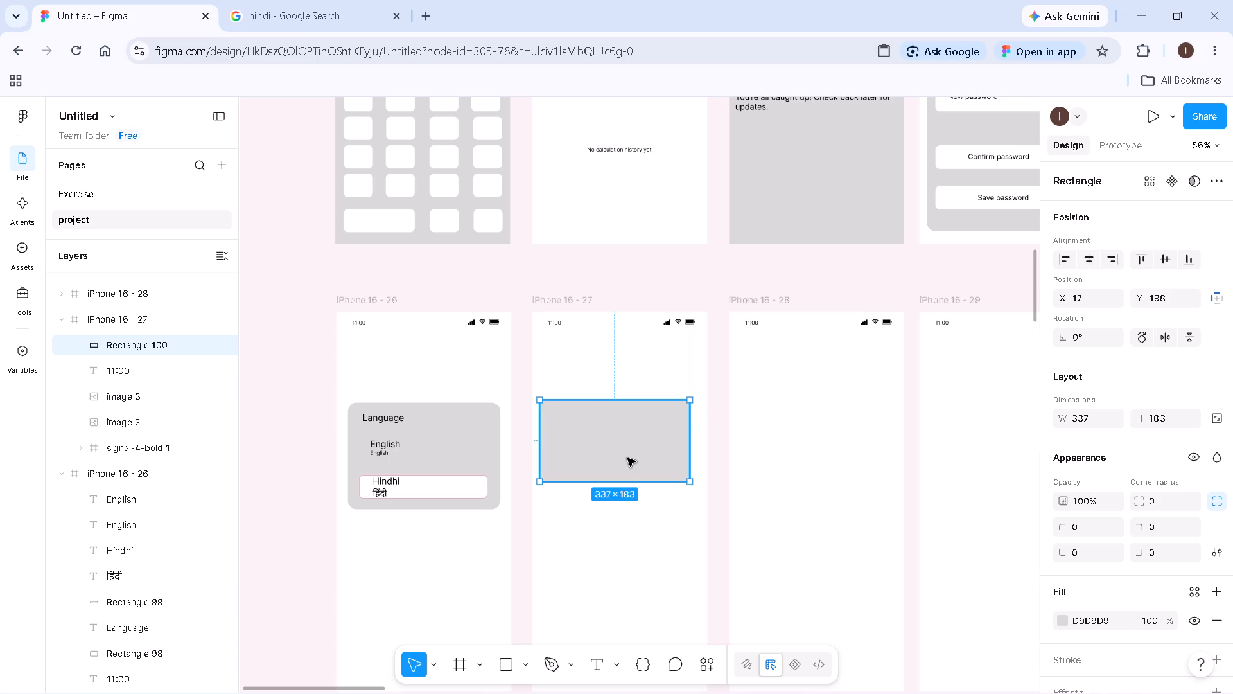
# Add the text "Success" near the upper-left corner of the grey card in iPhone 16 - 27.
pyautogui.click(593, 658)
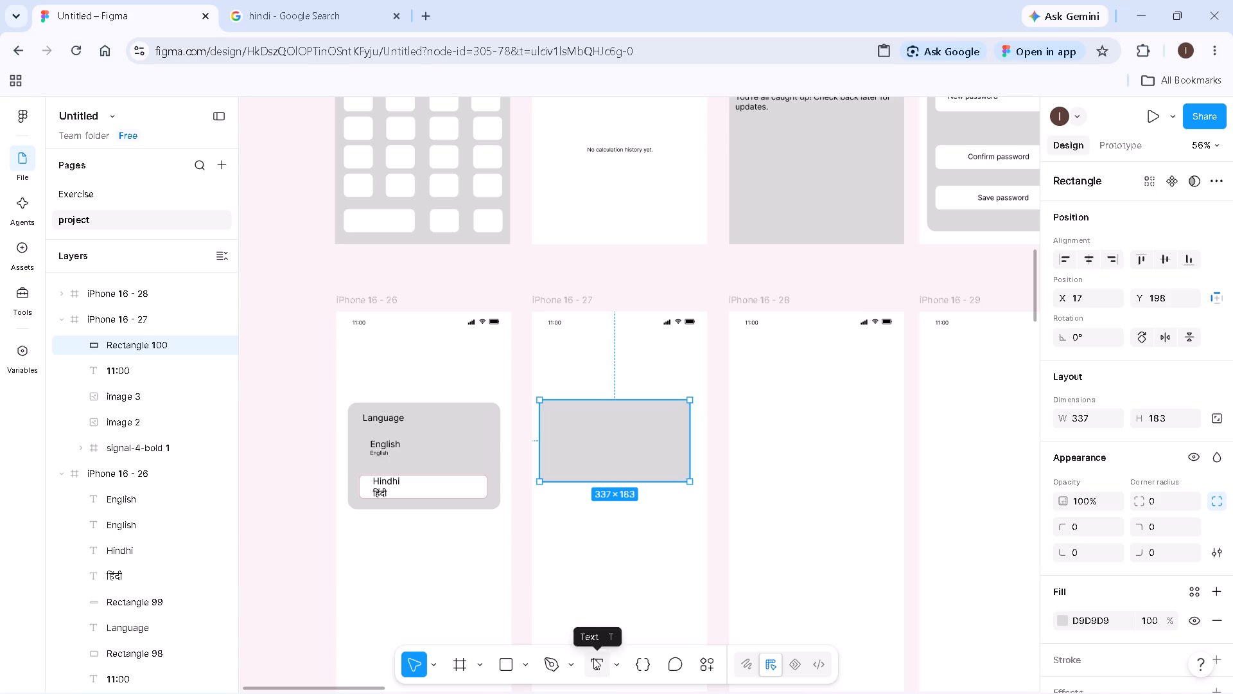
pyautogui.click(555, 411)
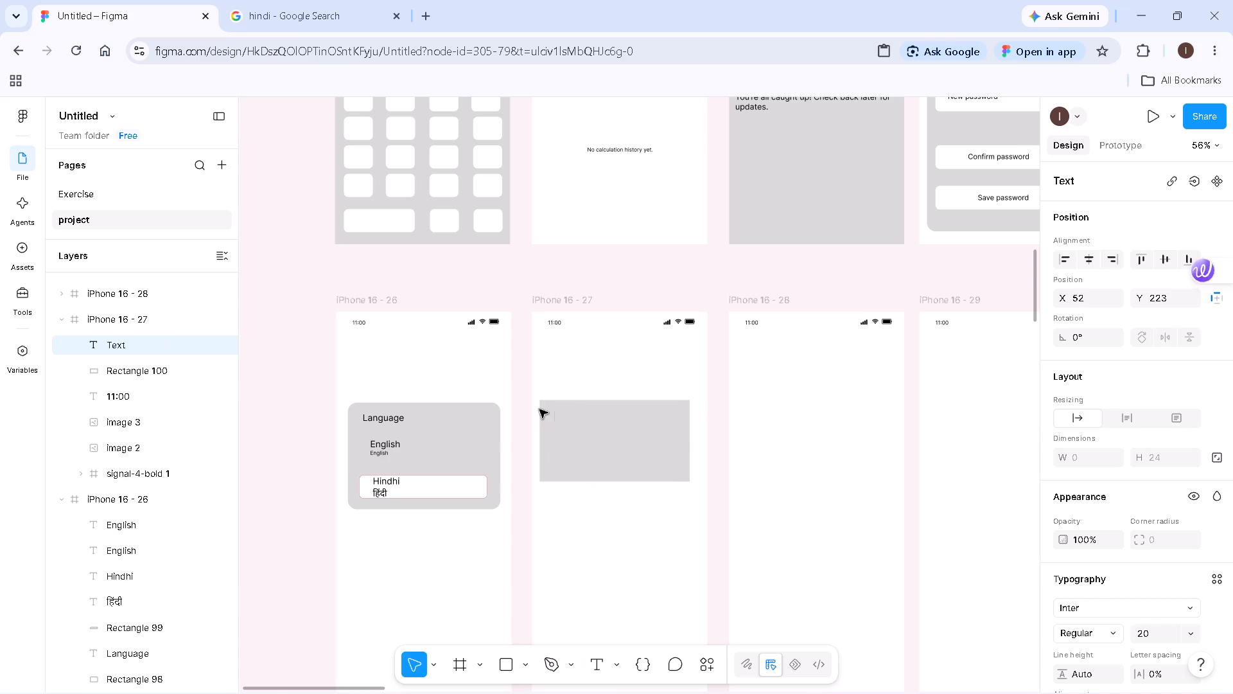
pyautogui.write('Succ')
pyautogui.write('ess')
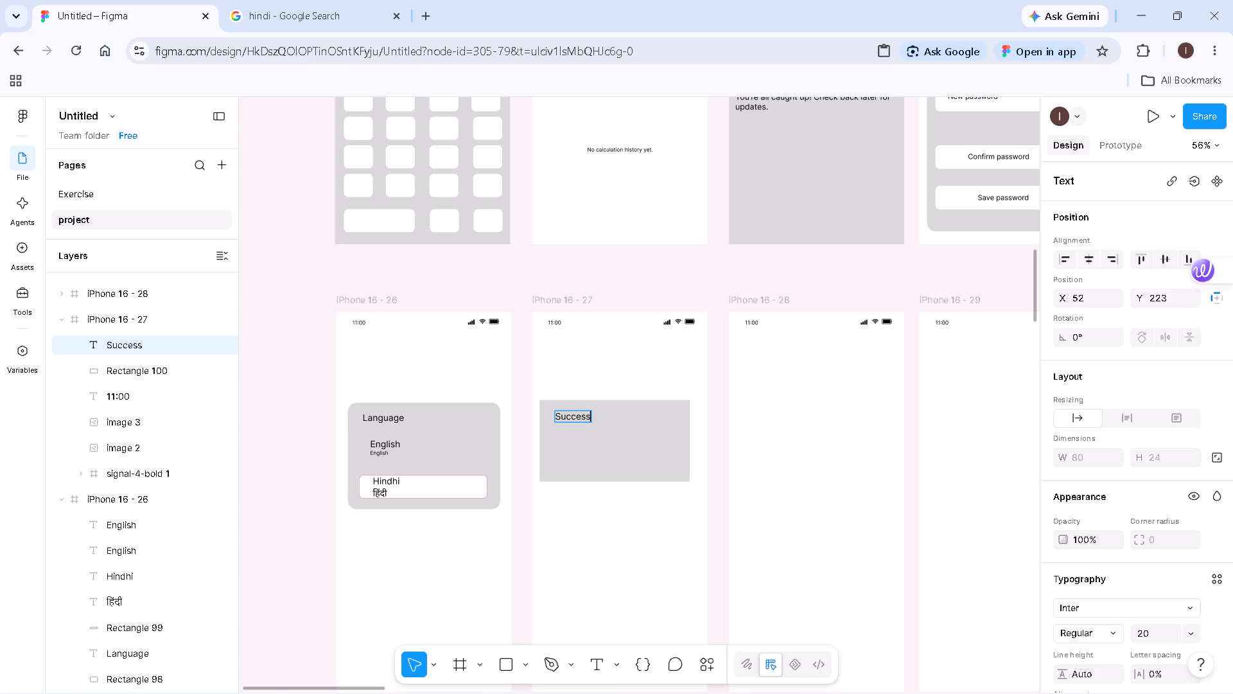
pyautogui.click(576, 587)
# Add the text "Language changed successsfully!" below the Success heading and position it at about X 51, Y 290.
pyautogui.click(599, 666)
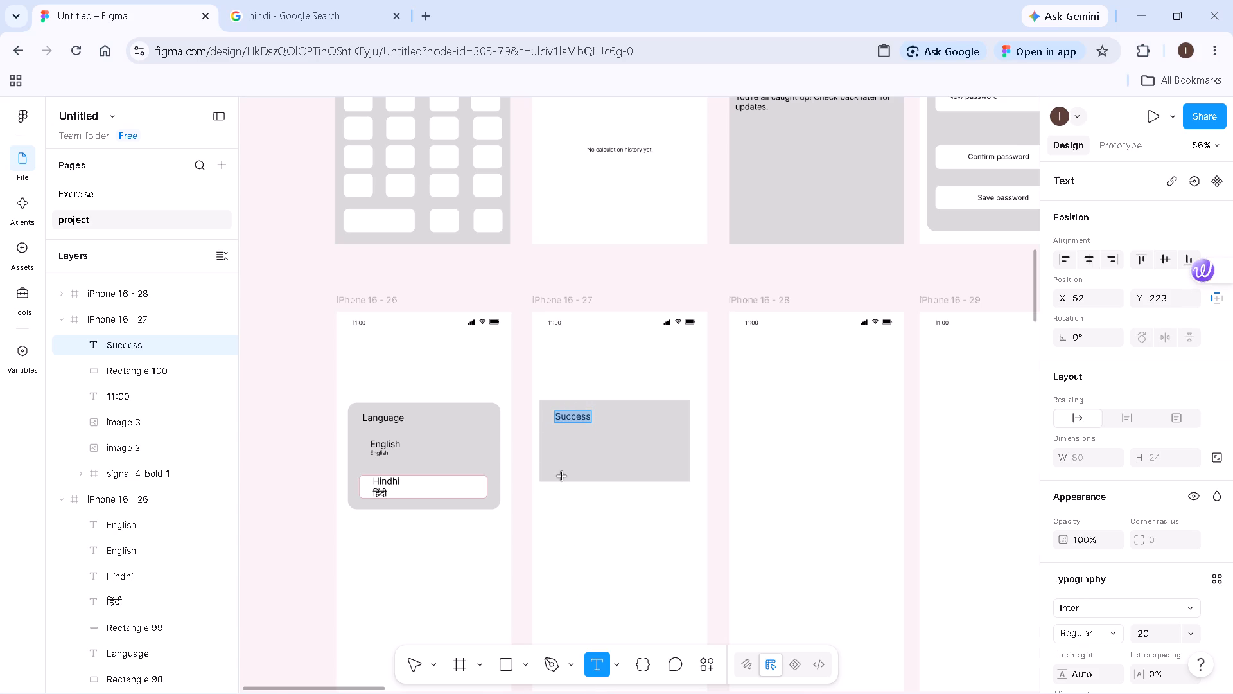
pyautogui.click(562, 443)
pyautogui.hotkey('shift', 'l')
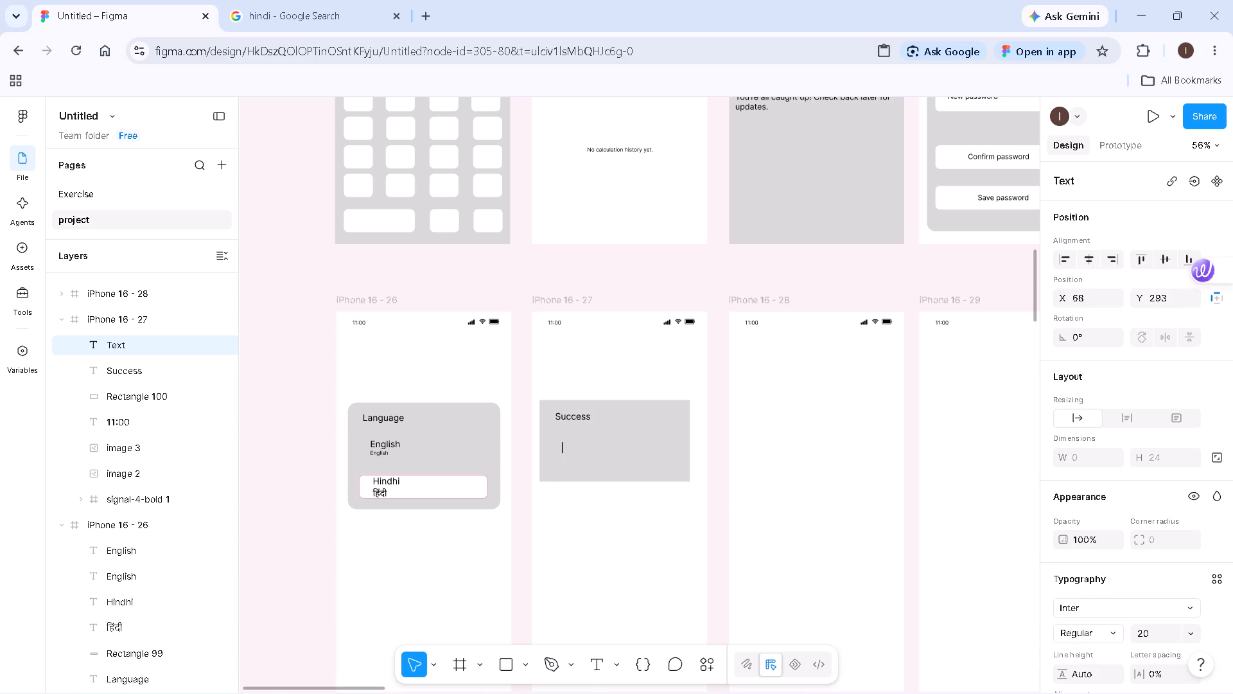
pyautogui.write('ang')
pyautogui.write('uag')
pyautogui.write('e changee')
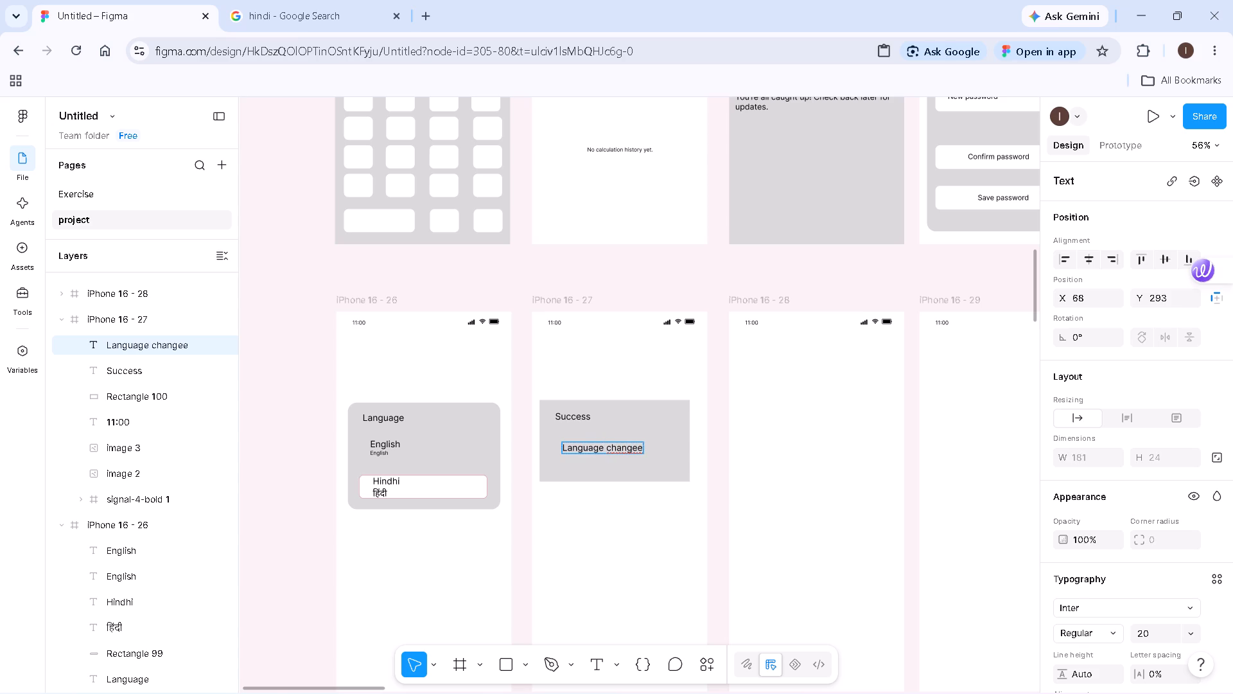
pyautogui.press('BackSpace')
pyautogui.press('d')
pyautogui.press('space')
pyautogui.write('succ')
pyautogui.write('esss')
pyautogui.write('fully')
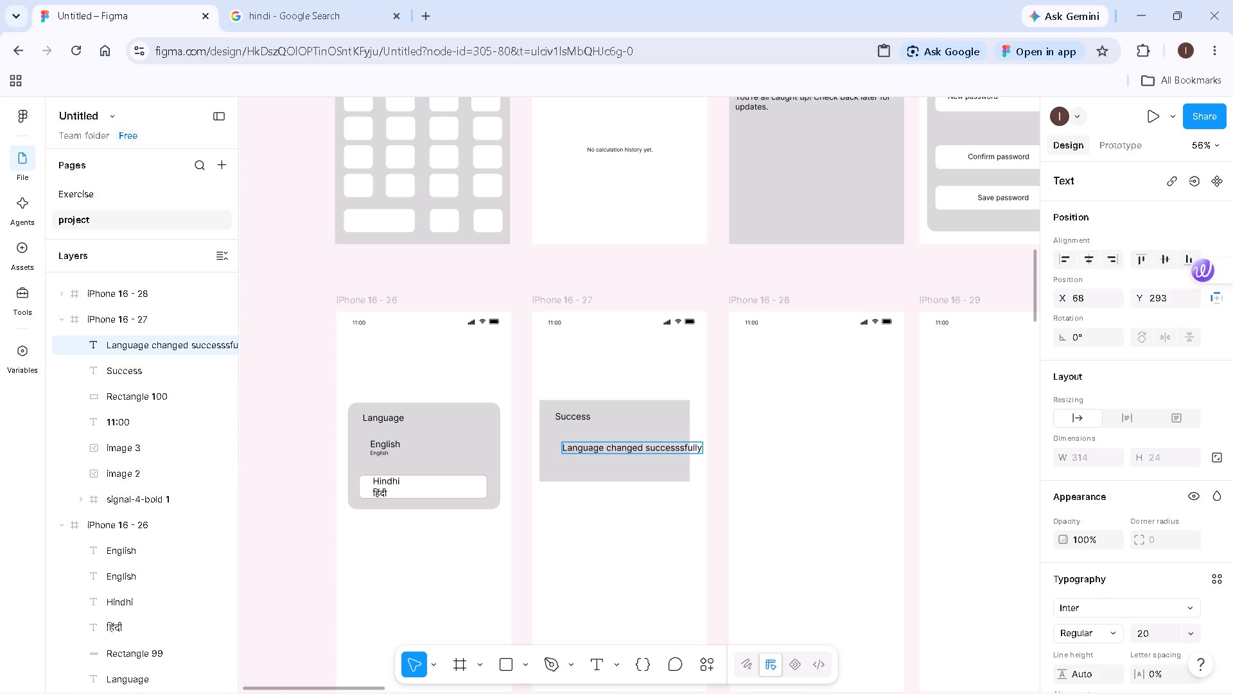
pyautogui.hotkey('shift', '!')
pyautogui.doubleClick(591, 558)
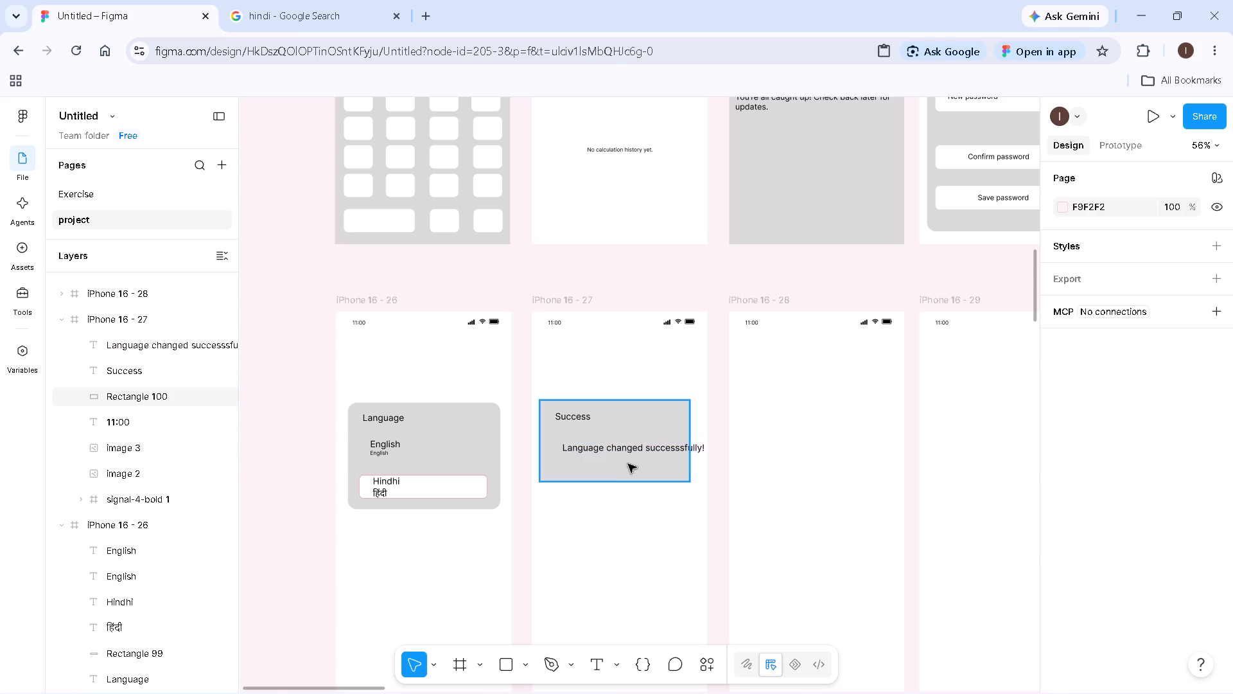
pyautogui.moveTo(627, 451); pyautogui.dragTo(619, 453)
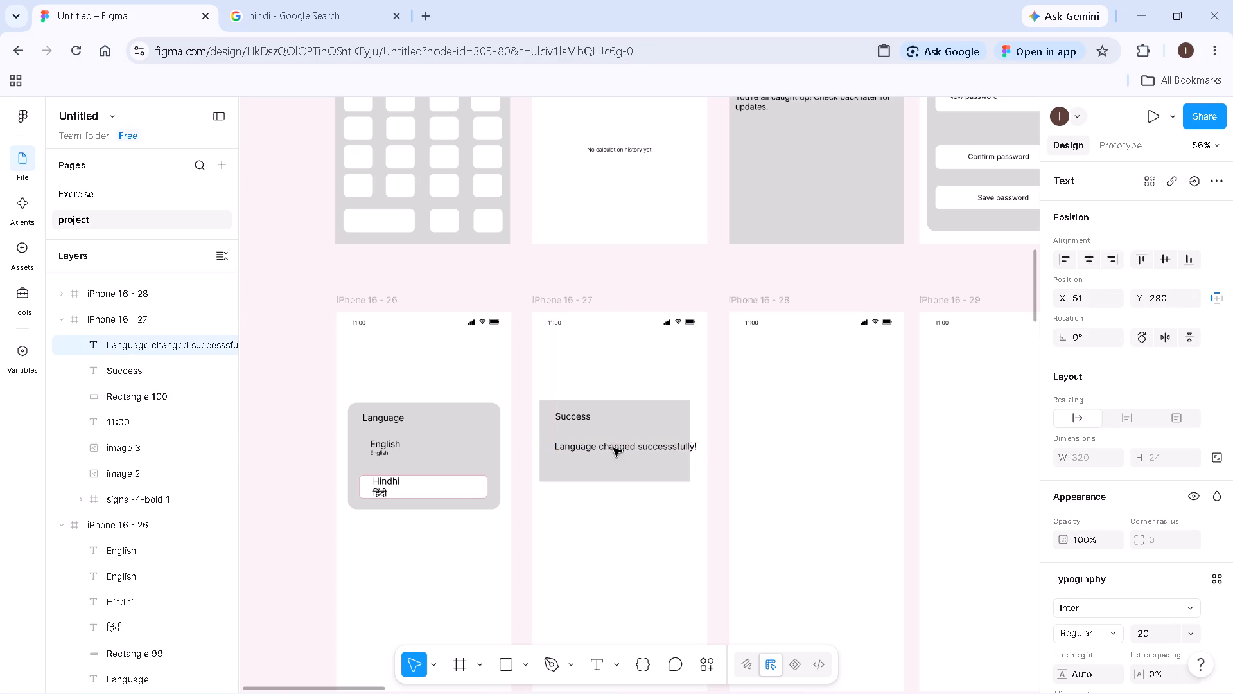
# Move the Success heading to about X 36, Y 219 and set its font size to 24.
pyautogui.moveTo(577, 416); pyautogui.dragTo(570, 414)
pyautogui.doubleClick(570, 414)
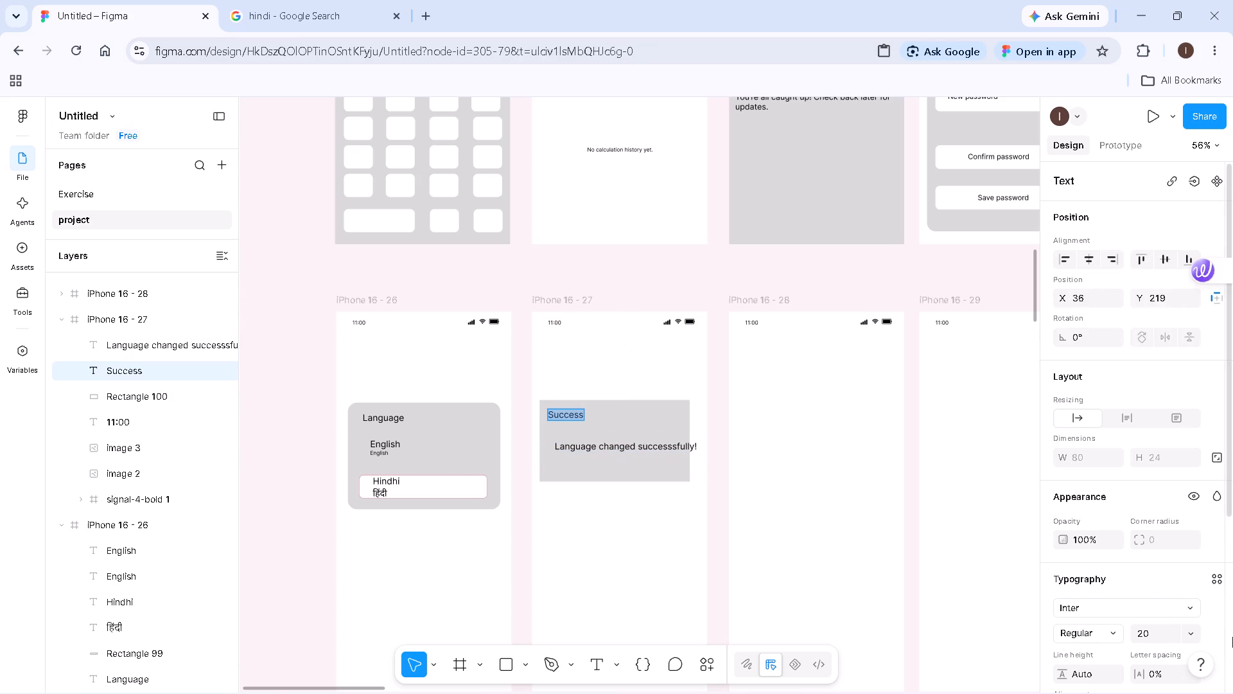
pyautogui.scroll(-1, 1214, 639)
pyautogui.click(1193, 553)
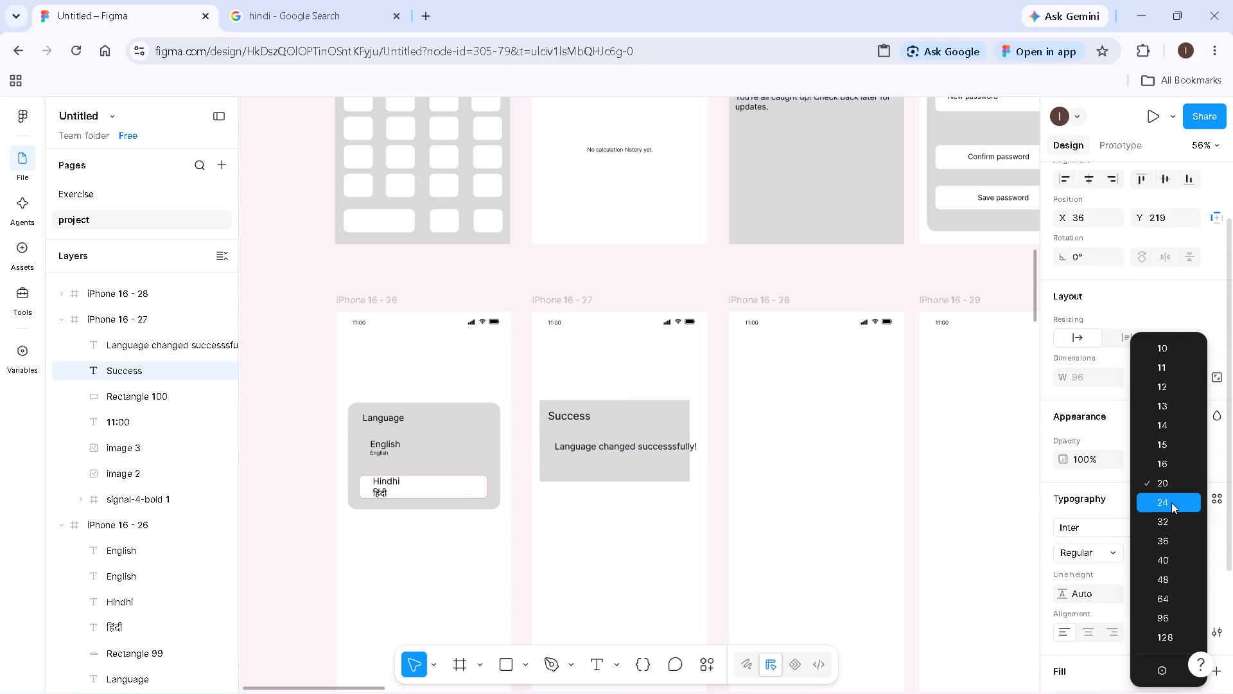
pyautogui.click(1172, 505)
pyautogui.doubleClick(654, 542)
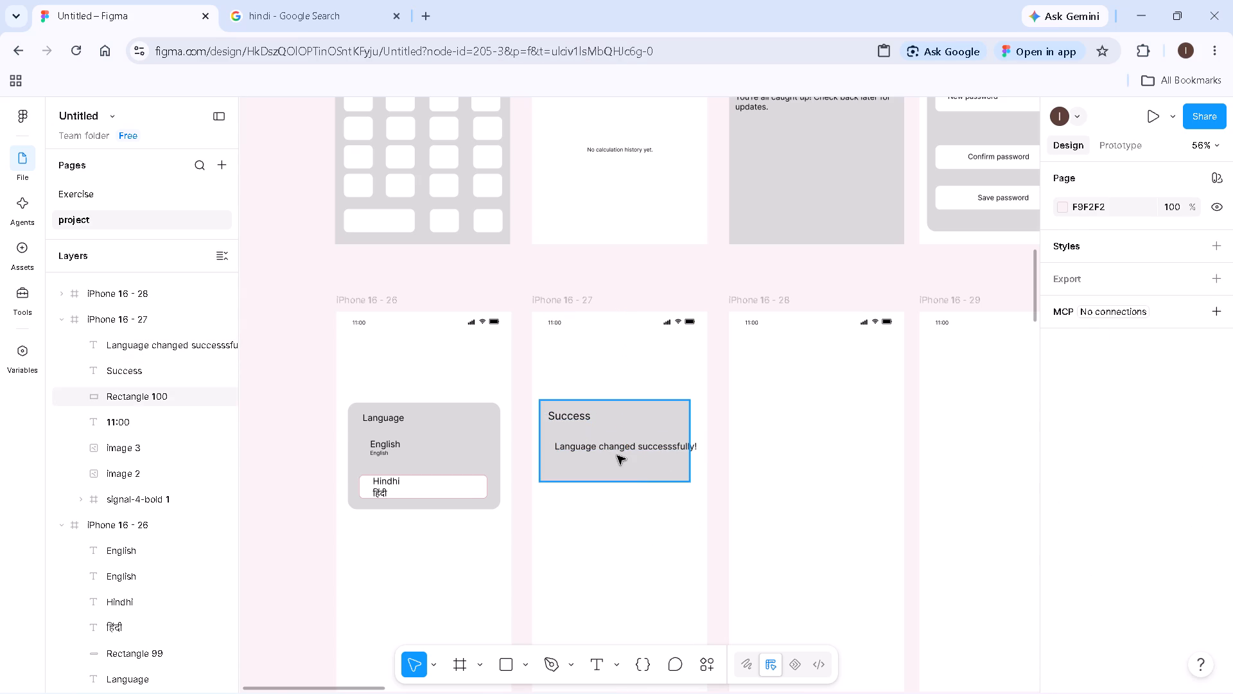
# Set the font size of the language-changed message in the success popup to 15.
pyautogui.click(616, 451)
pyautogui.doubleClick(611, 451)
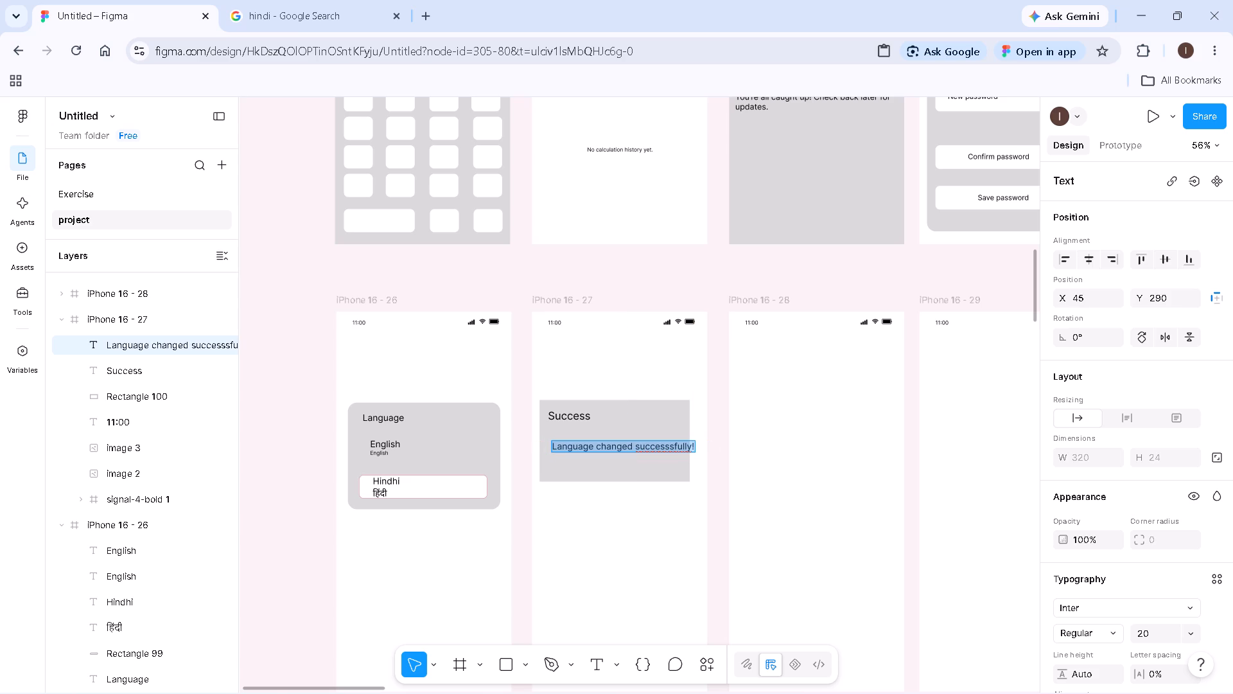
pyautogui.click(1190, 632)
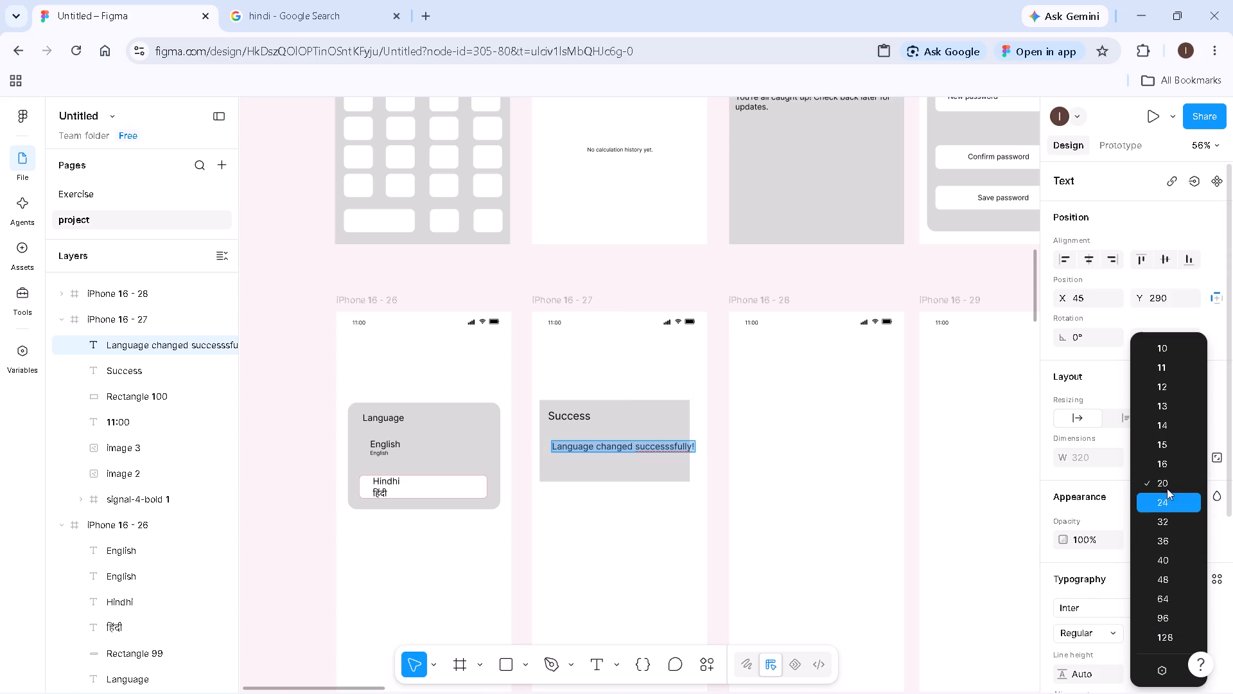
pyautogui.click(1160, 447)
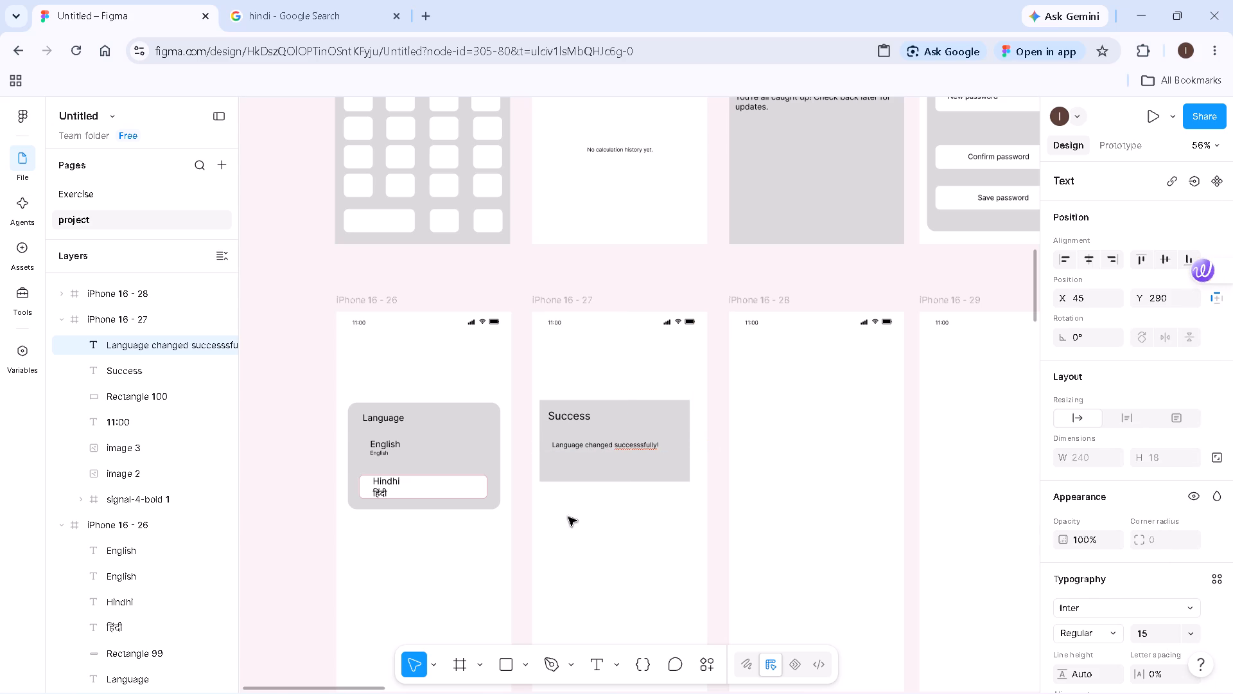
# Correct the spelling in the success popup's message so it reads "Language changed successfully!".
pyautogui.doubleClick(629, 448)
pyautogui.doubleClick(629, 448)
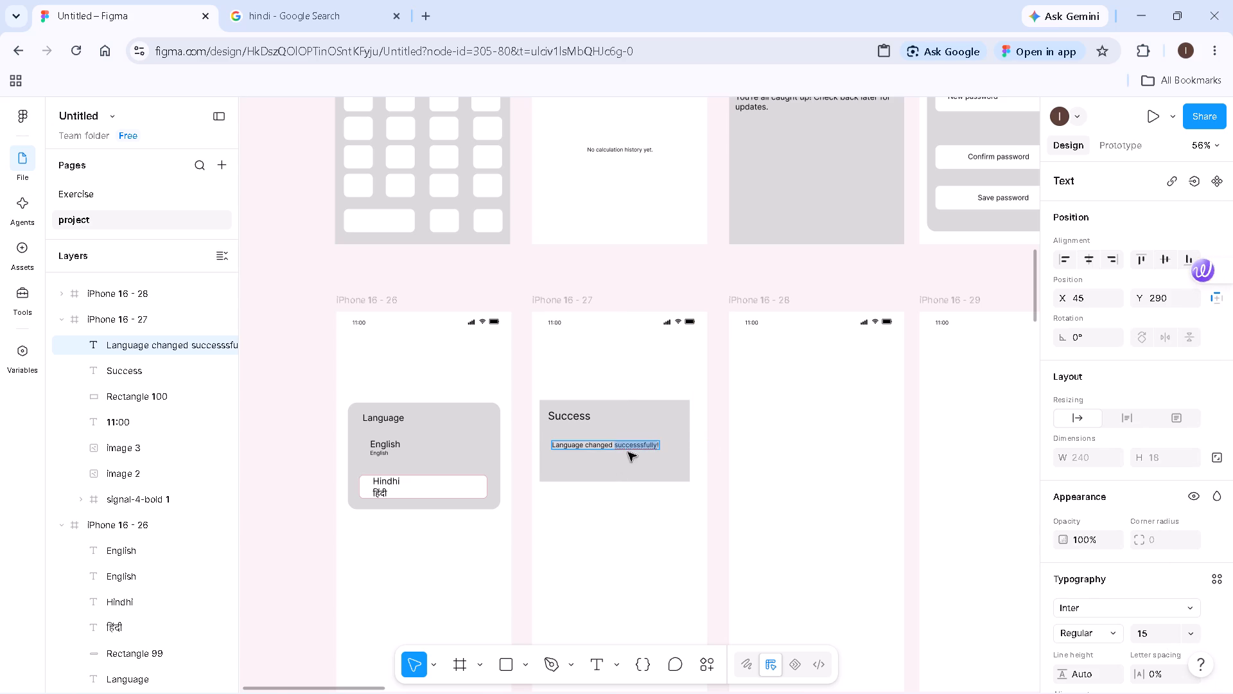
pyautogui.click(640, 449)
pyautogui.press('BackSpace')
pyautogui.doubleClick(648, 548)
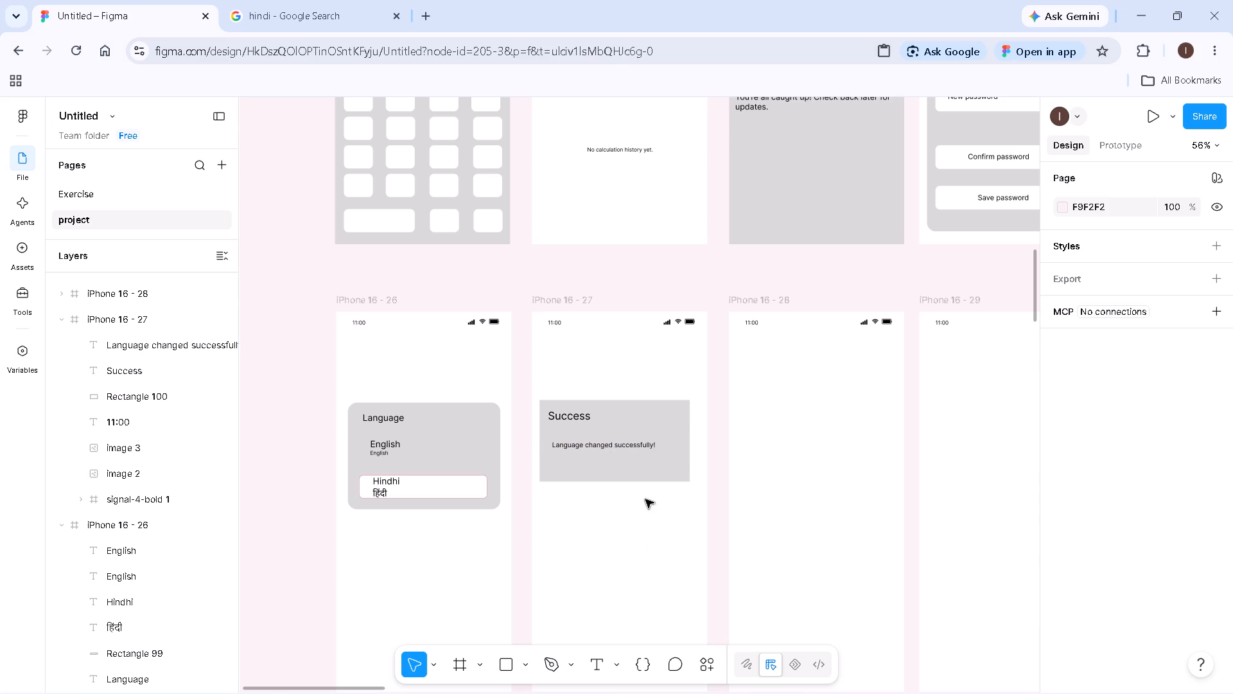
# Move the "Language changed successfully!" message to about X 51, Y 281 and set its font size to 16.
pyautogui.tripleClick(634, 449)
pyautogui.click(1195, 643)
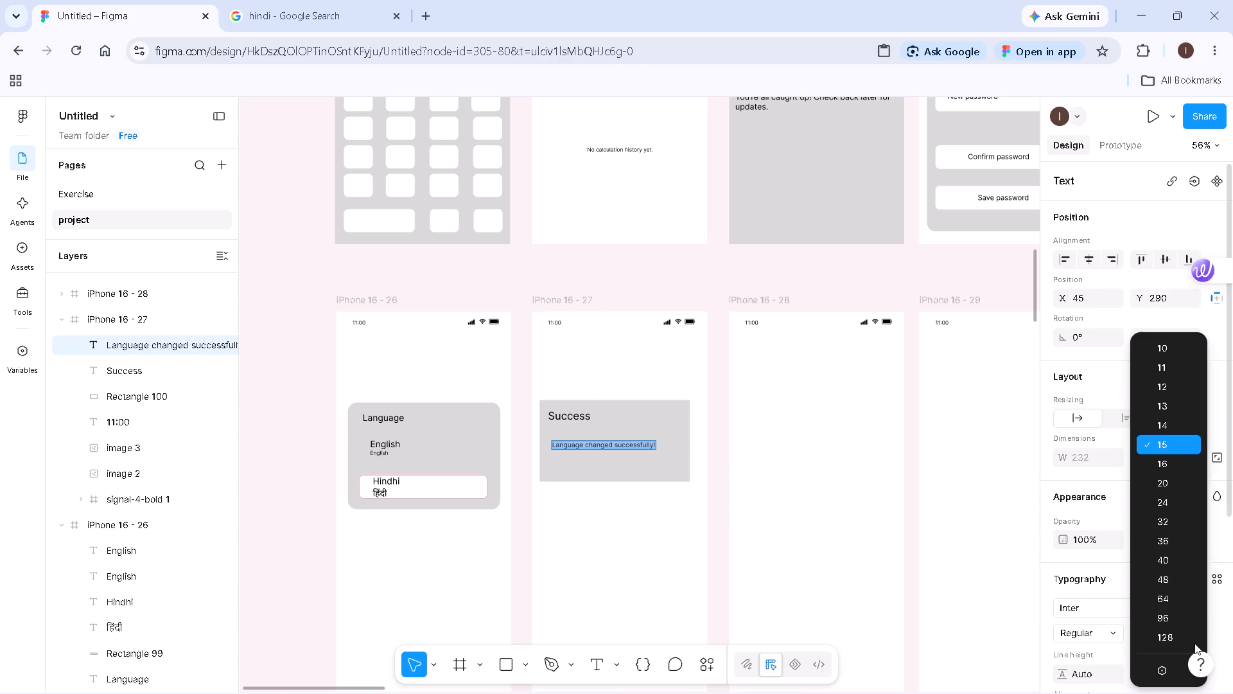
pyautogui.click(1180, 447)
pyautogui.tripleClick(602, 510)
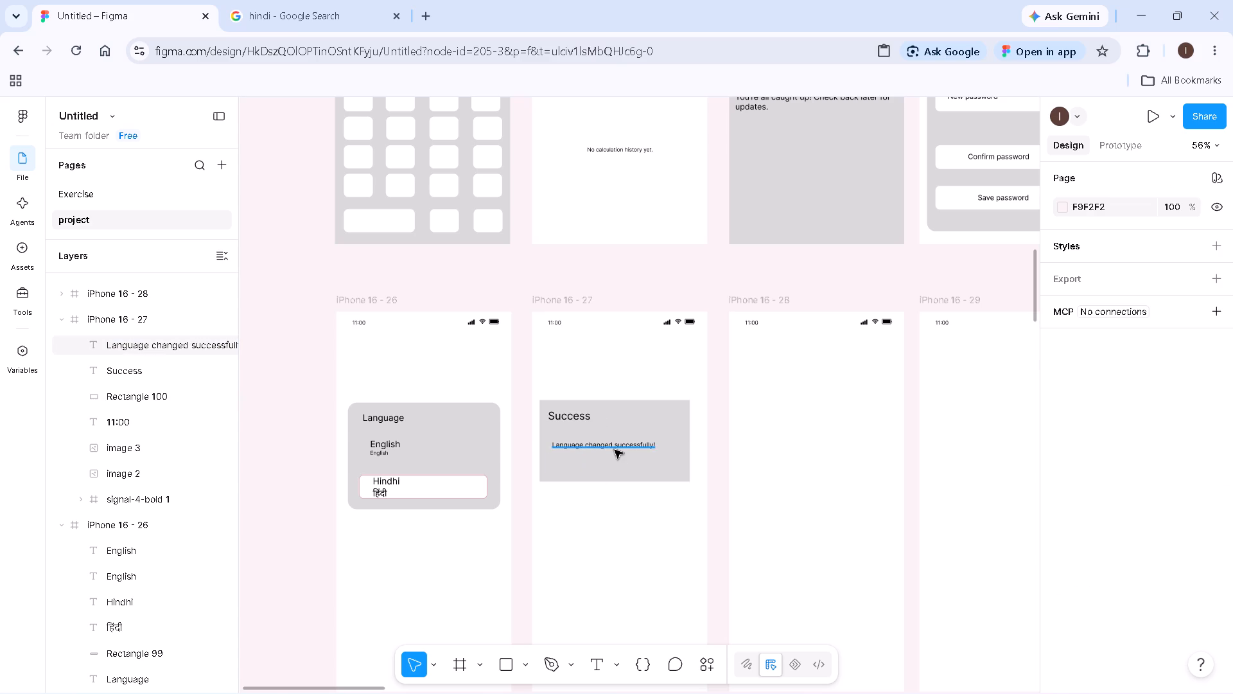
pyautogui.click(615, 449)
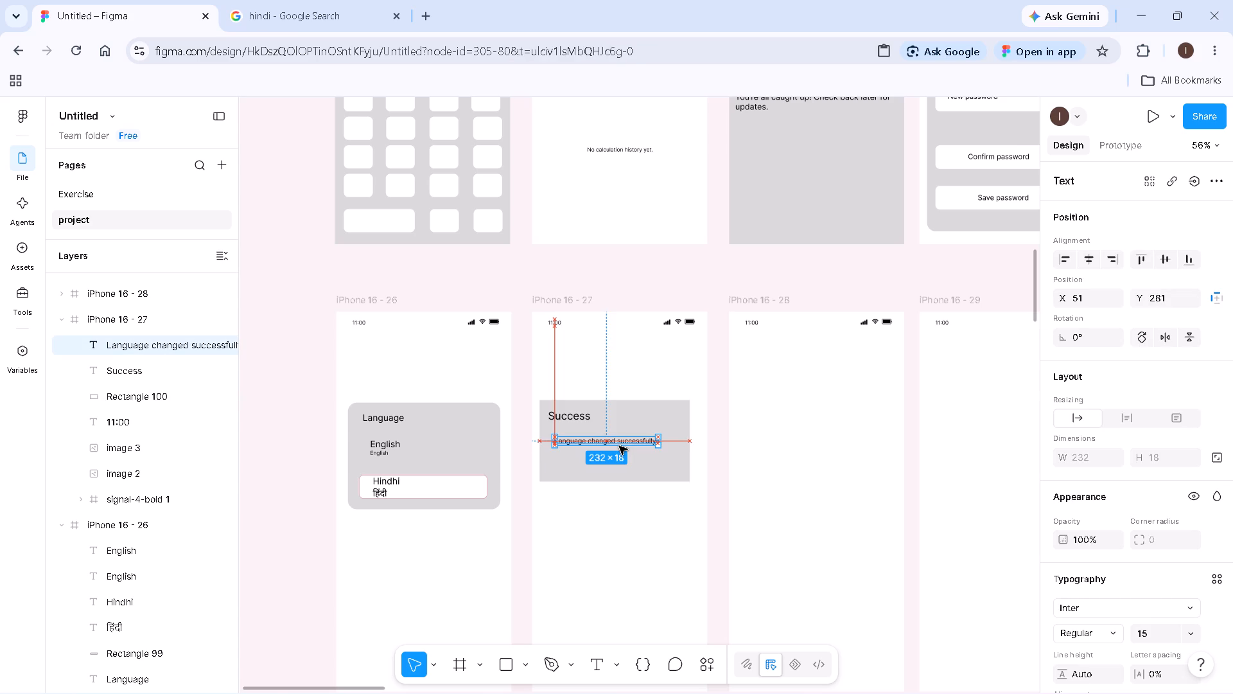
pyautogui.doubleClick(619, 446)
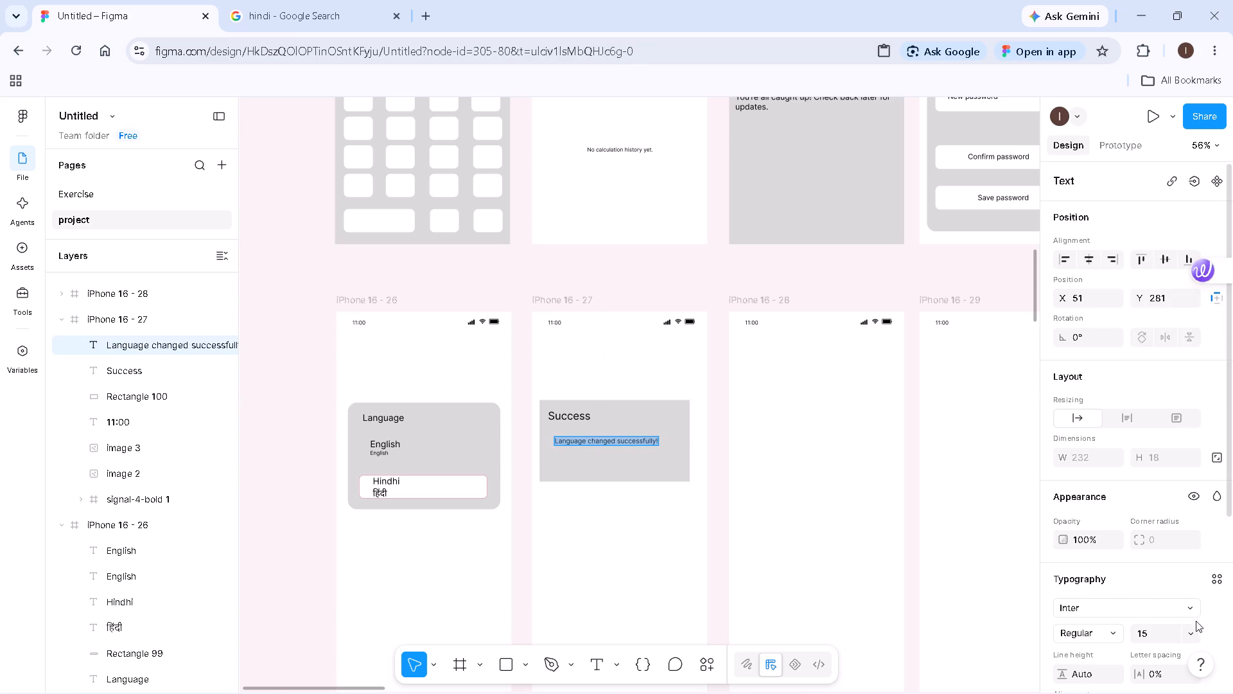
pyautogui.click(1194, 628)
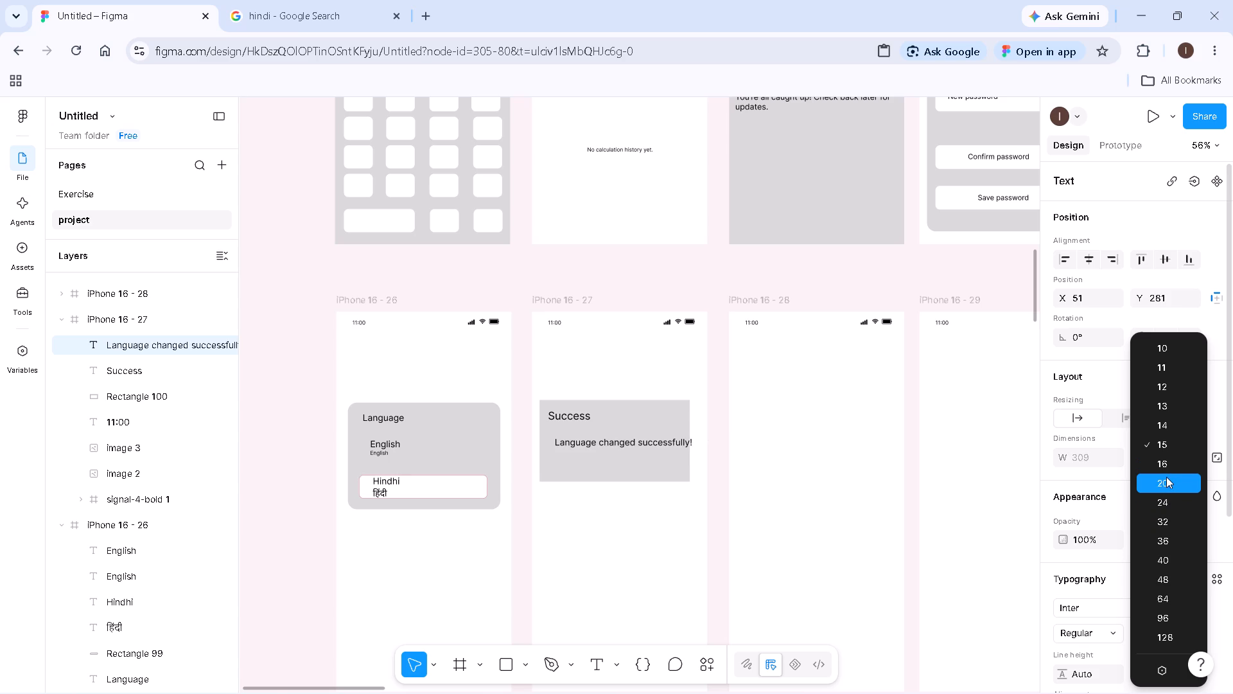
pyautogui.click(1167, 469)
pyautogui.click(586, 584)
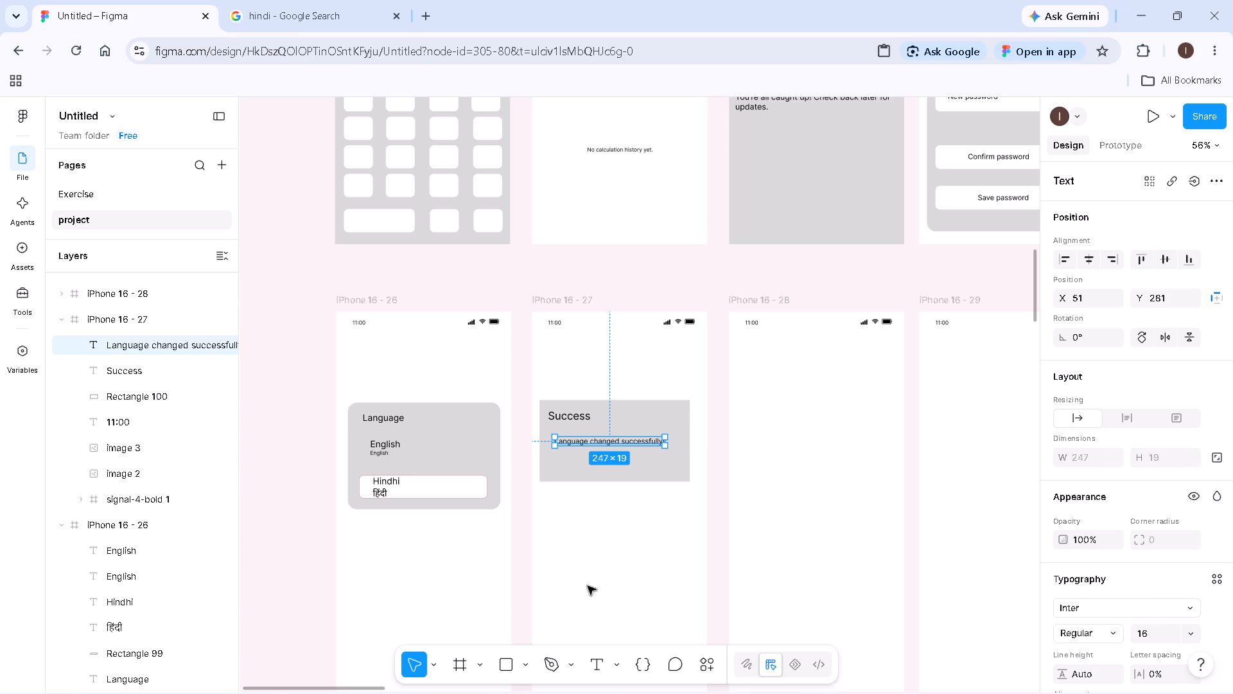
# Add the text "OK" near the lower-right corner of the success card, at about X 302, Y 344.
pyautogui.click(593, 660)
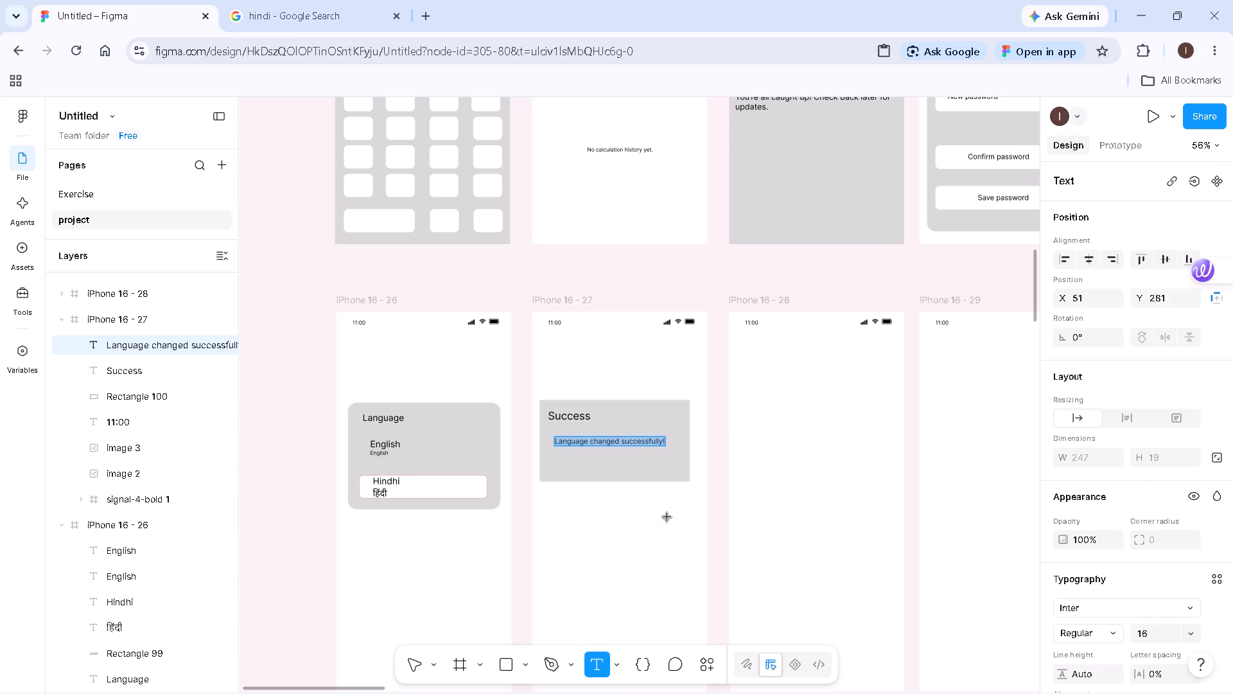
pyautogui.click(667, 465)
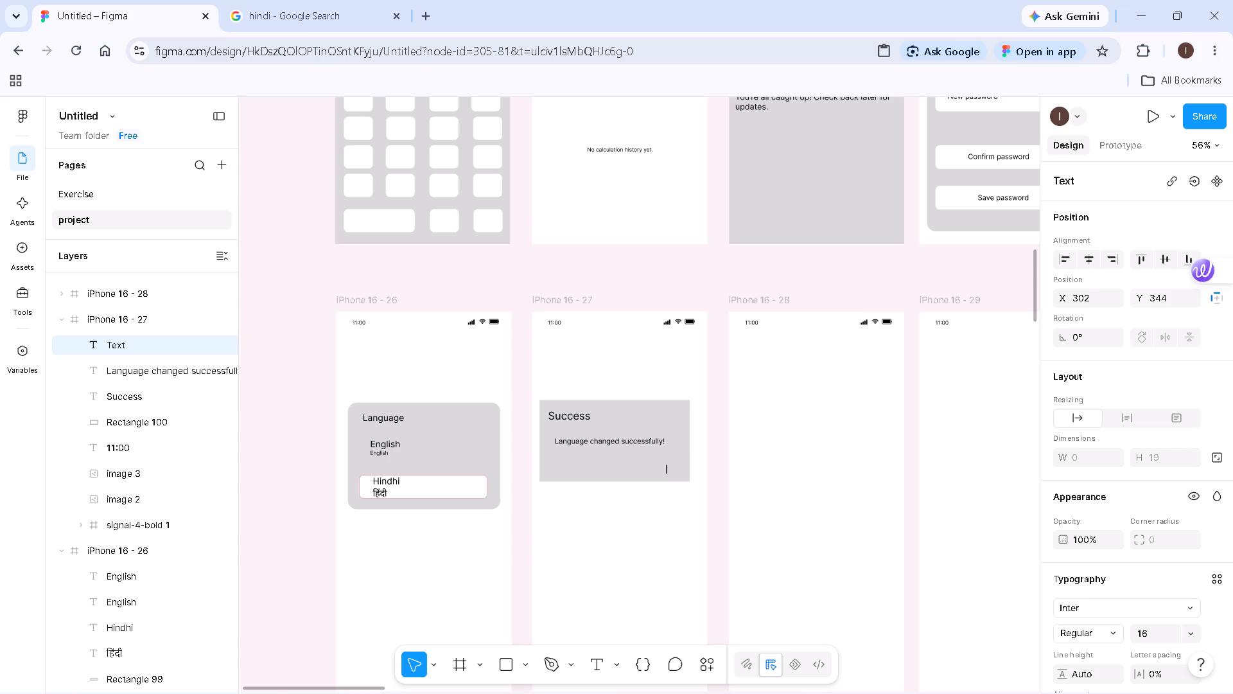
pyautogui.write('OL')
pyautogui.press('BackSpace')
pyautogui.press('BackSpace')
pyautogui.hotkey('shift', 'k')
pyautogui.press('BackSpace')
pyautogui.hotkey('shift', 'k')
pyautogui.press('BackSpace')
pyautogui.write('OK')
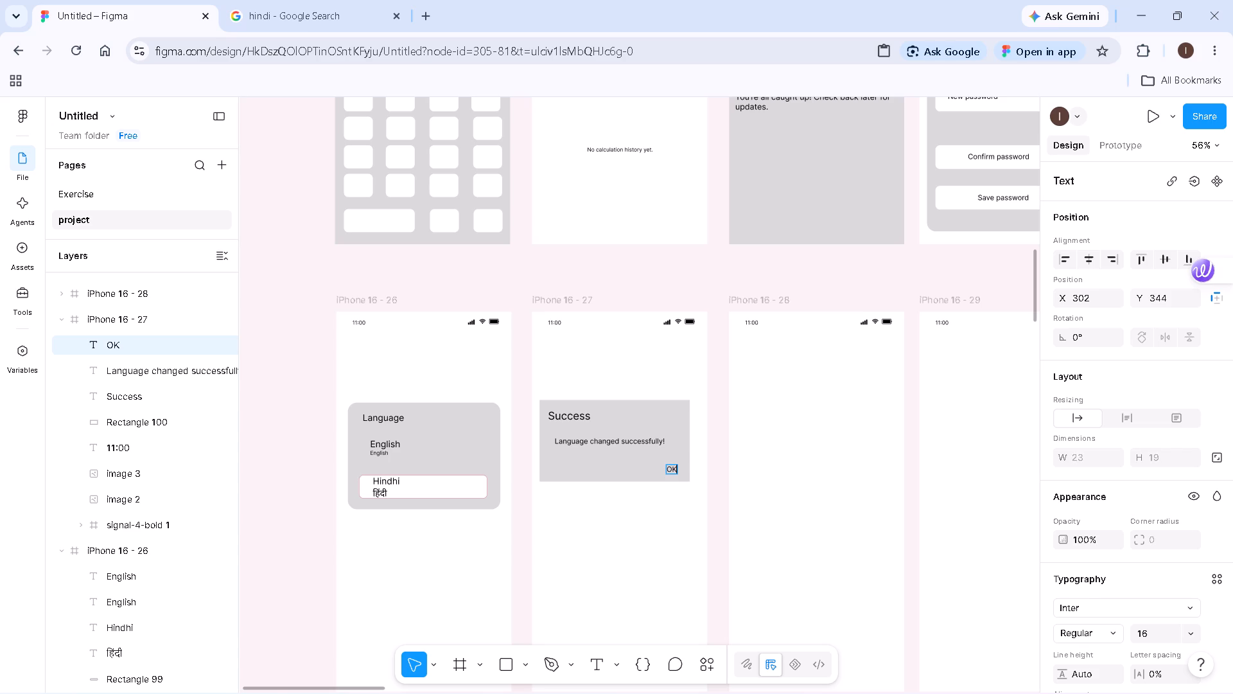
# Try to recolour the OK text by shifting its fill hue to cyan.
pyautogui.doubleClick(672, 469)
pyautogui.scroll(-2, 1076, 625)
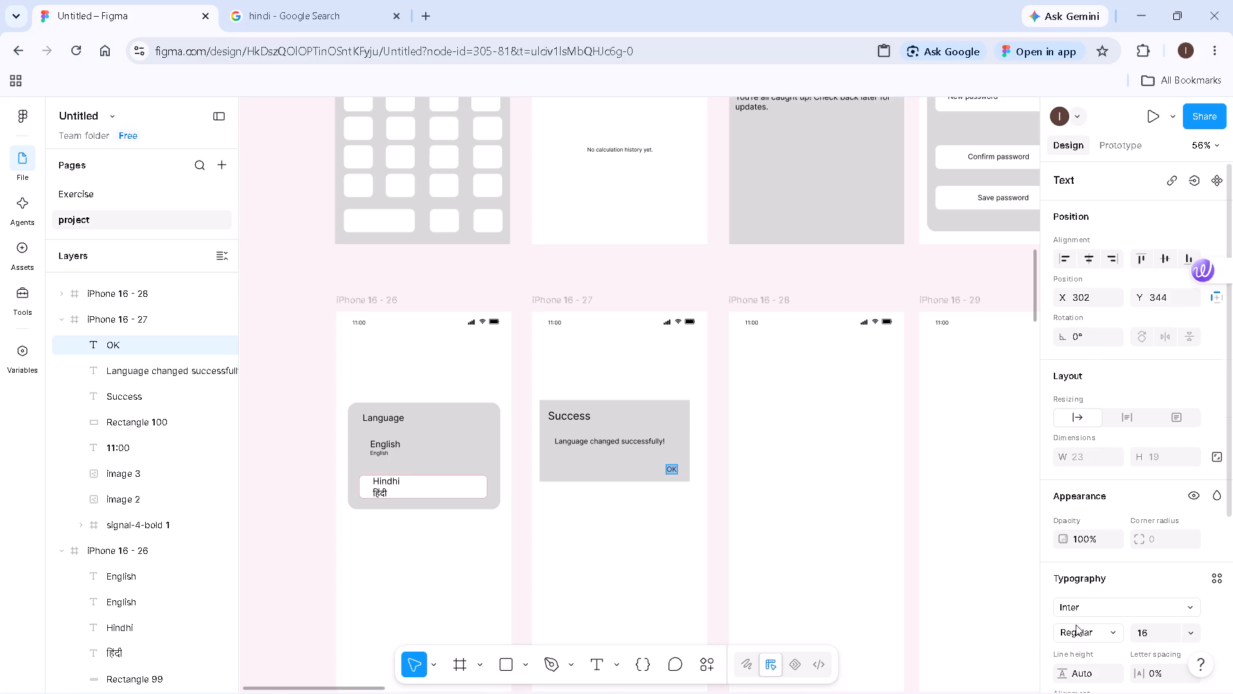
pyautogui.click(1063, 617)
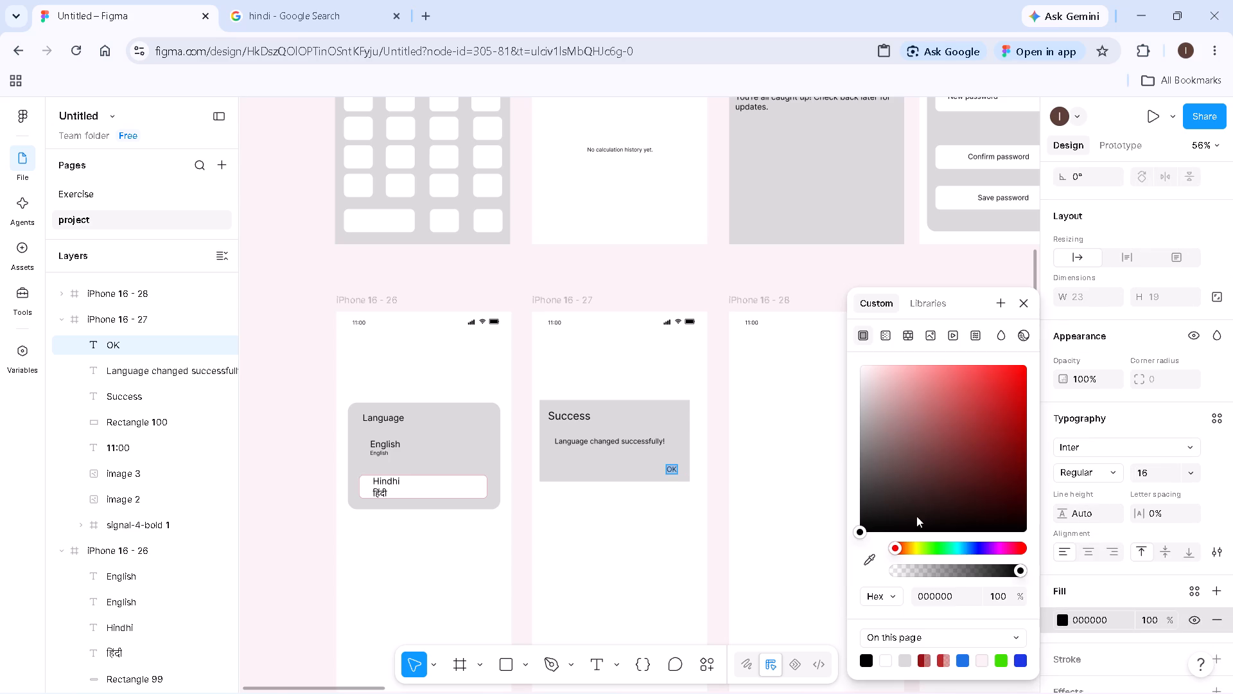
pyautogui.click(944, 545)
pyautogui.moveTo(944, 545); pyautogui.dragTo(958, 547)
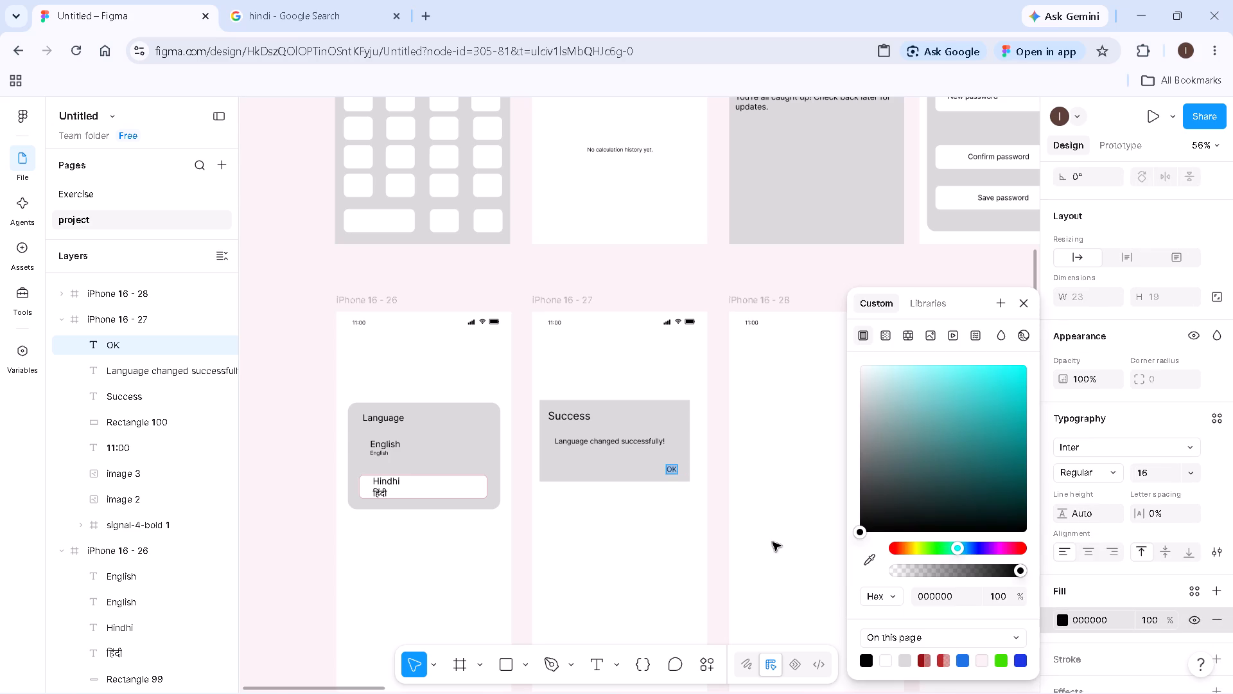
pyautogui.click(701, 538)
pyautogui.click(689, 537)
# Set the fill colour of the OK text in the success card to teal 0BCAC0.
pyautogui.keyDown('ctrl'); pyautogui.scroll(1, 679, 506); pyautogui.keyUp('ctrl')
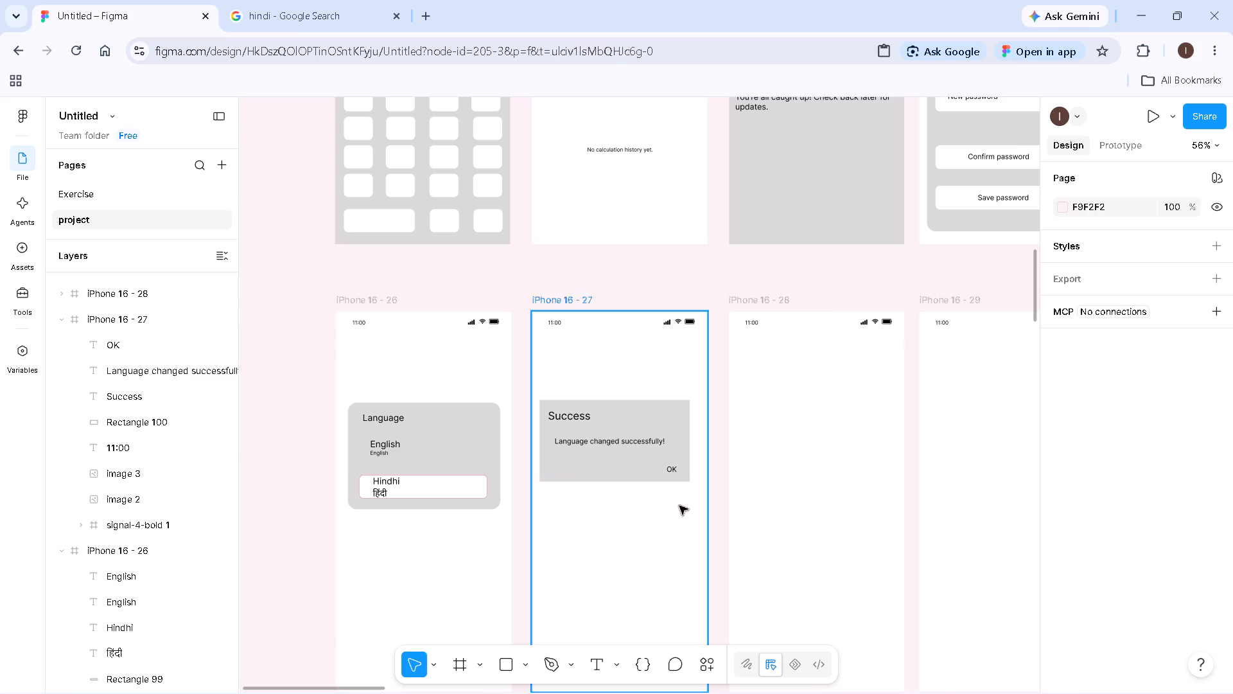
pyautogui.keyDown('ctrl'); pyautogui.scroll(8, 679, 506); pyautogui.keyUp('ctrl')
pyautogui.doubleClick(670, 432)
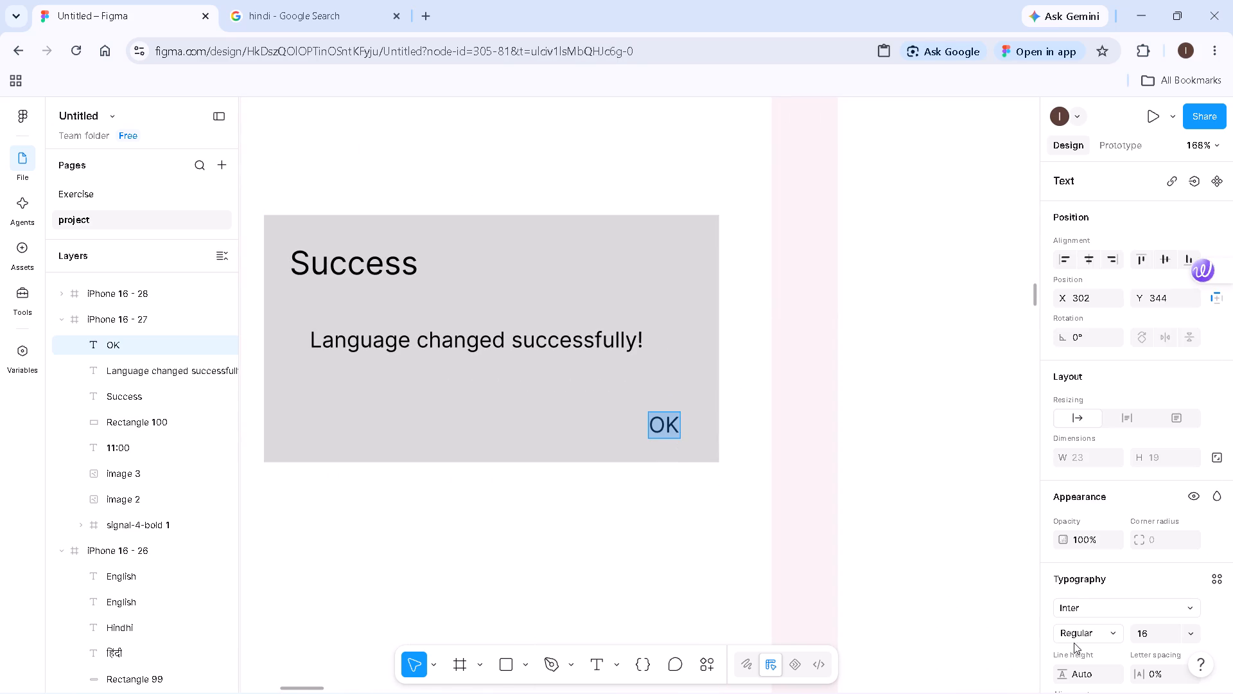
pyautogui.scroll(-4, 1074, 643)
pyautogui.click(1060, 528)
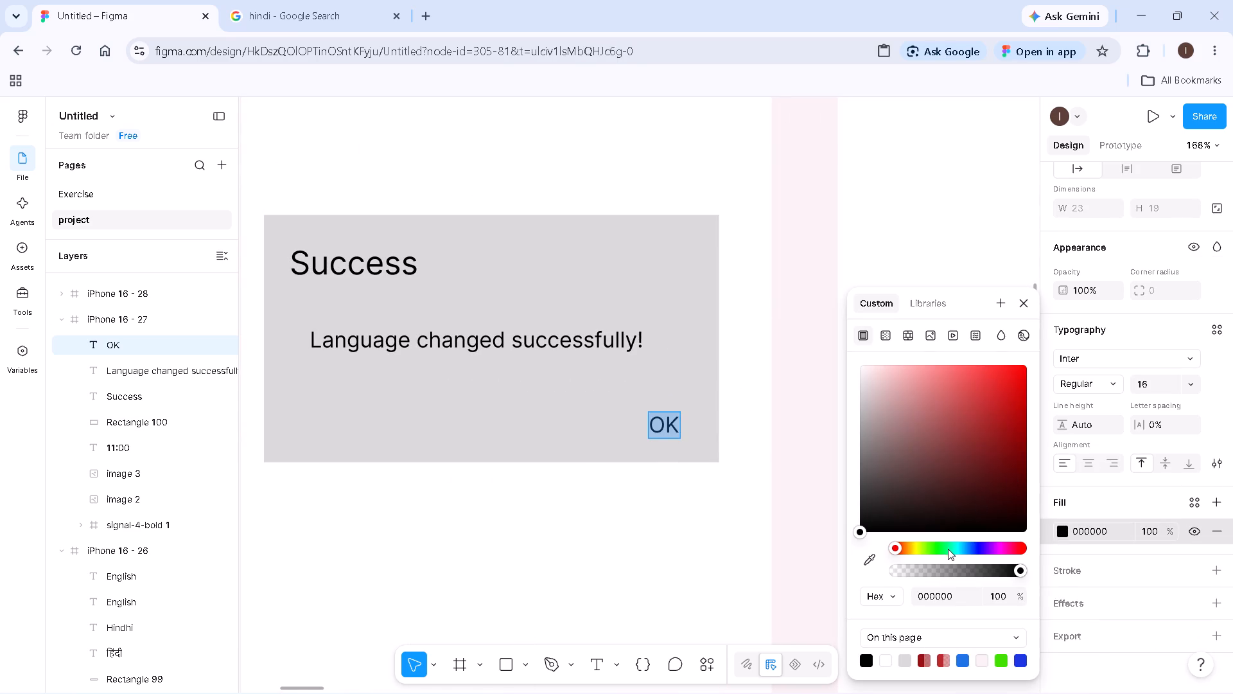
pyautogui.click(956, 549)
pyautogui.doubleClick(1017, 400)
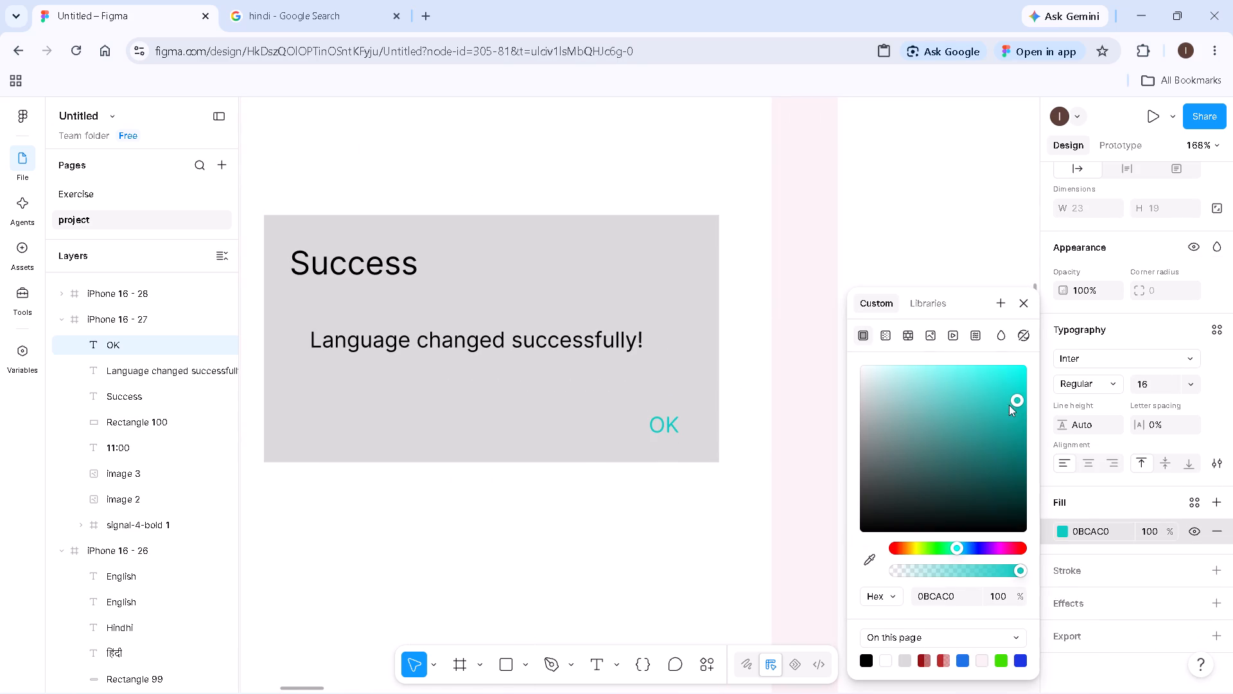
pyautogui.click(661, 515)
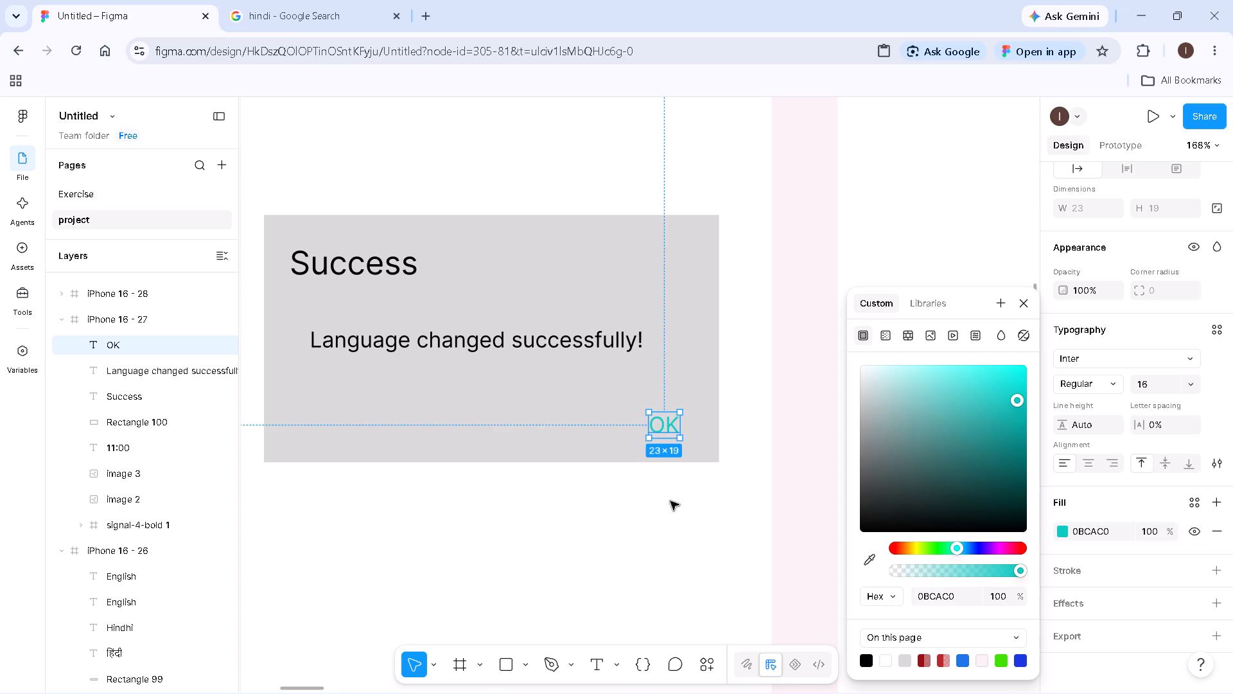
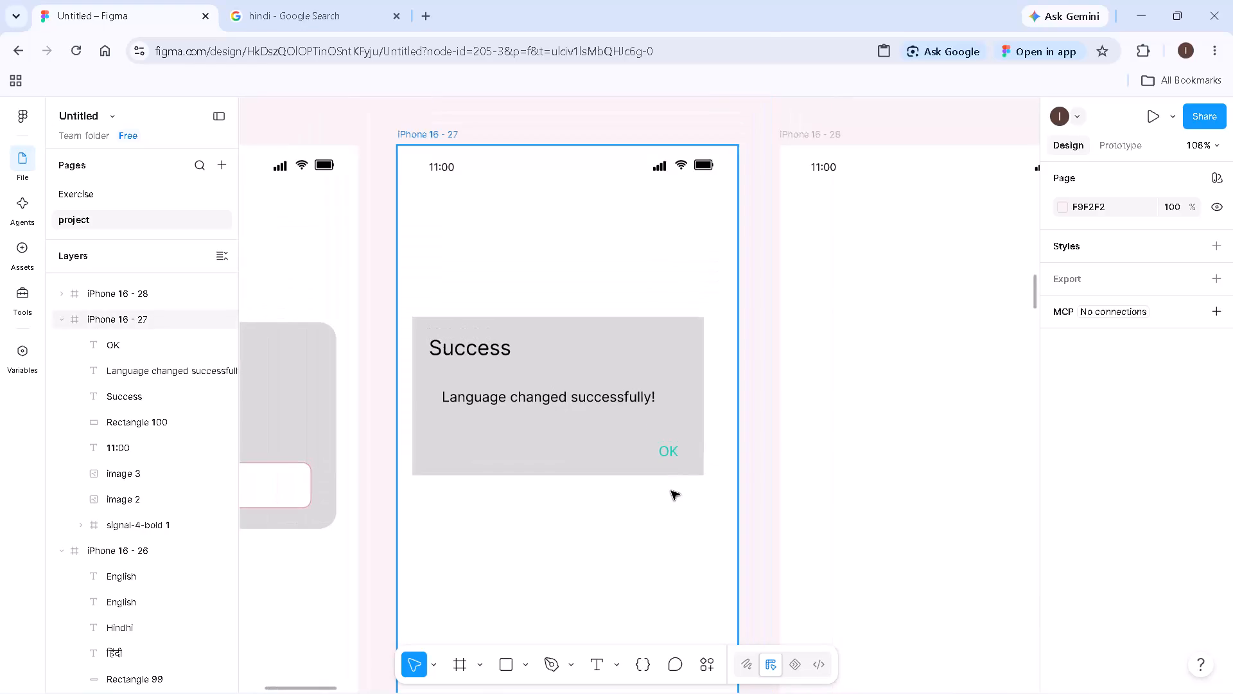
# Select the empty iPhone 16 - 28 frame beside the success popup frame as the next screen to work on.
pyautogui.keyDown('ctrl'); pyautogui.scroll(-6, 671, 491); pyautogui.keyUp('ctrl')
pyautogui.press('h')
pyautogui.moveTo(719, 555); pyautogui.dragTo(553, 505)
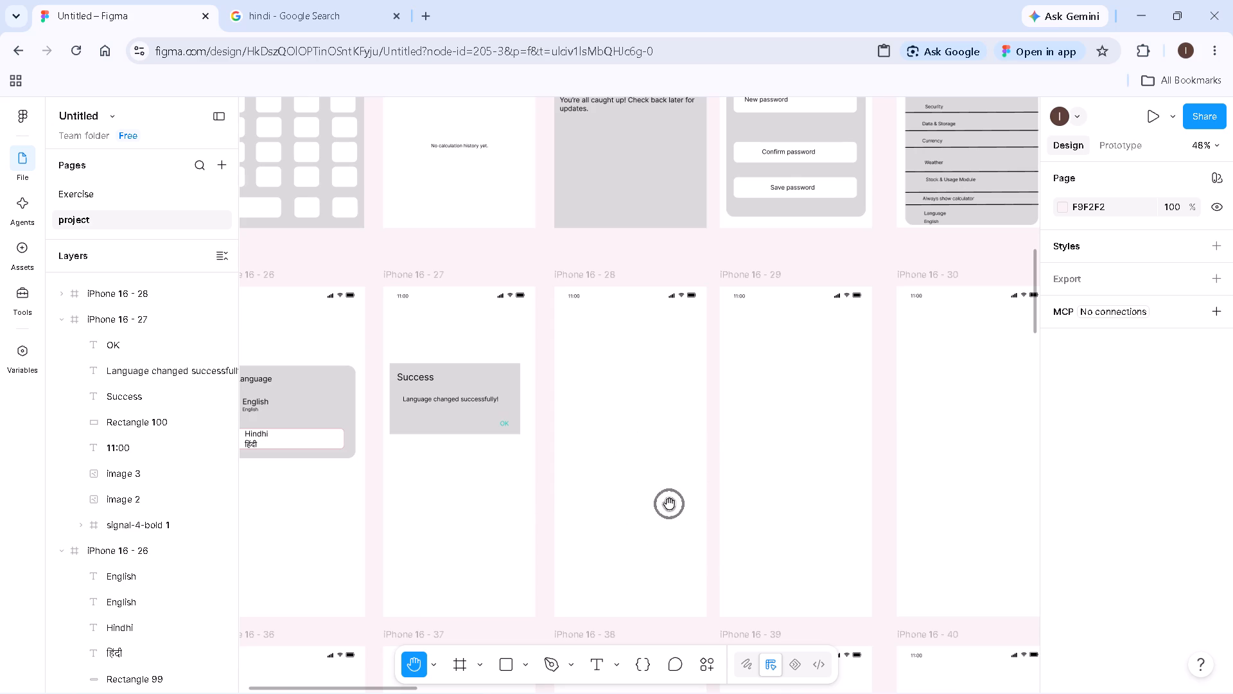
pyautogui.press('v')
pyautogui.click(594, 275)
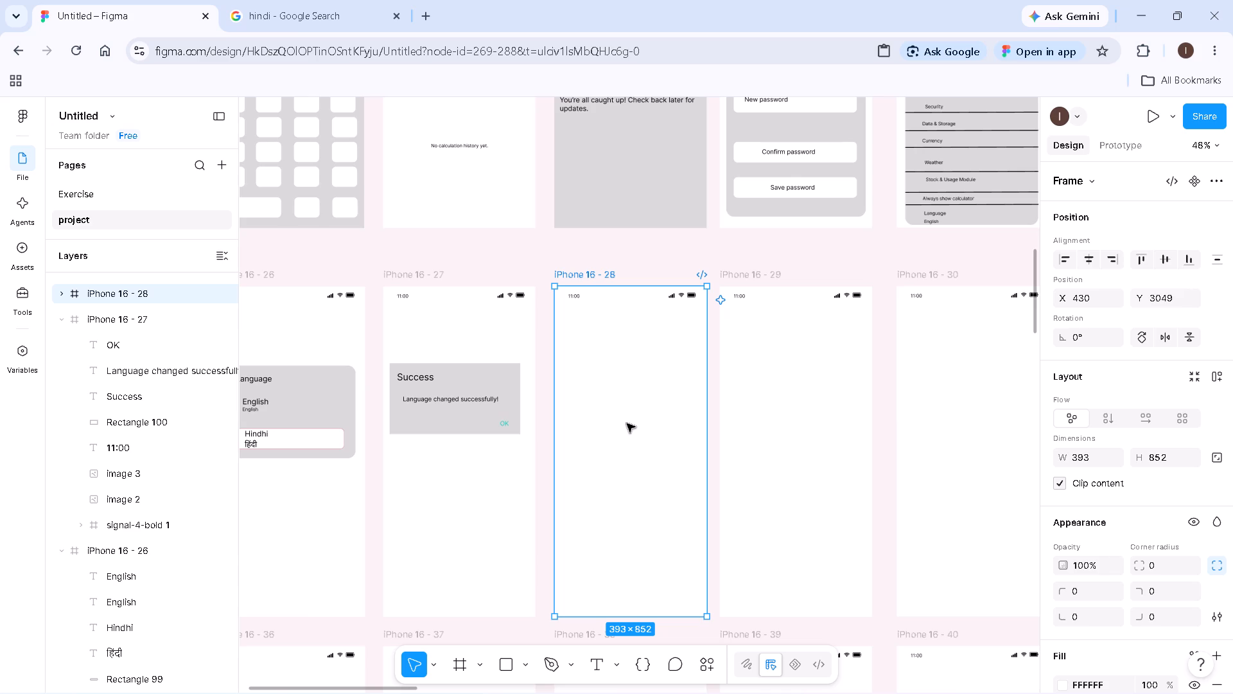
pyautogui.keyDown('ctrl'); pyautogui.scroll(-6, 622, 423); pyautogui.keyUp('ctrl')
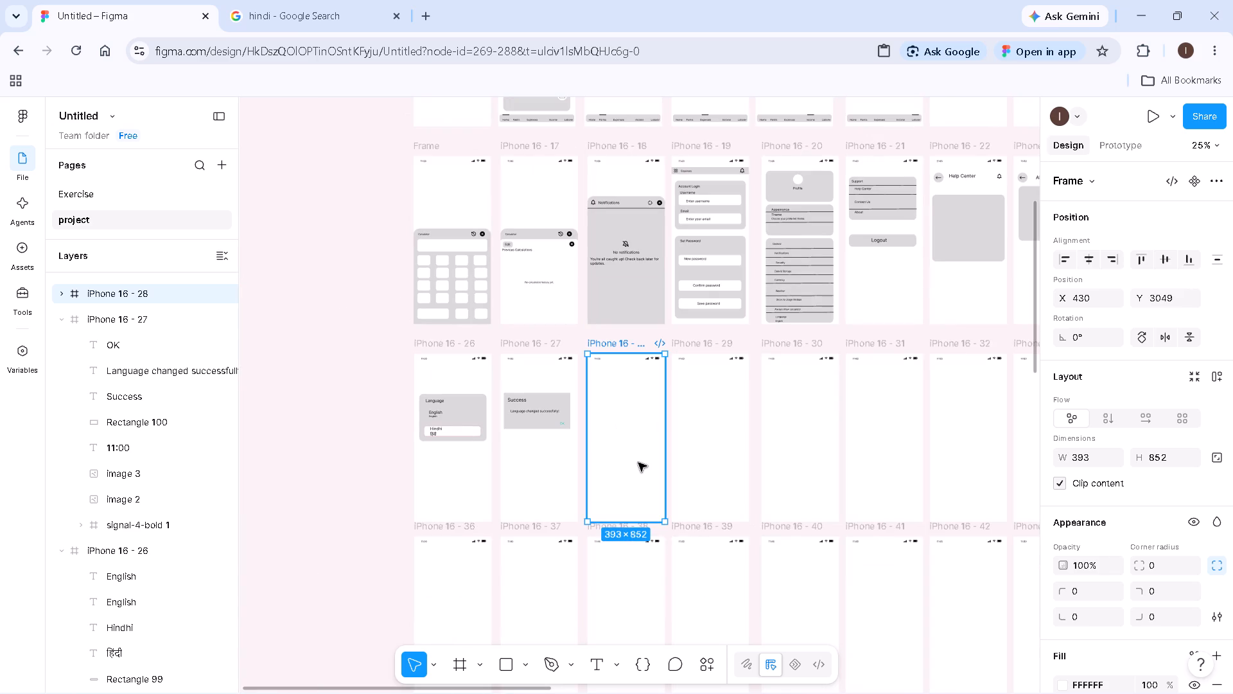
pyautogui.keyDown('ctrl'); pyautogui.scroll(6, 624, 429); pyautogui.keyUp('ctrl')
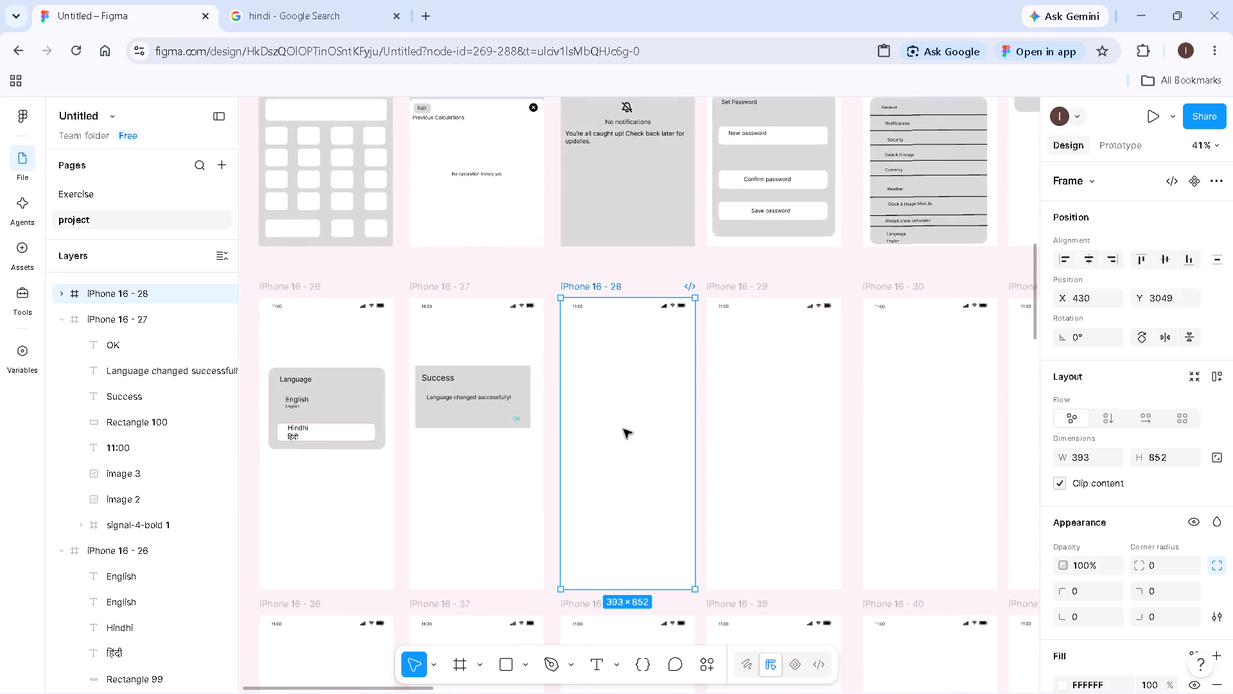
pyautogui.keyDown('ctrl'); pyautogui.scroll(3, 624, 429); pyautogui.keyUp('ctrl')
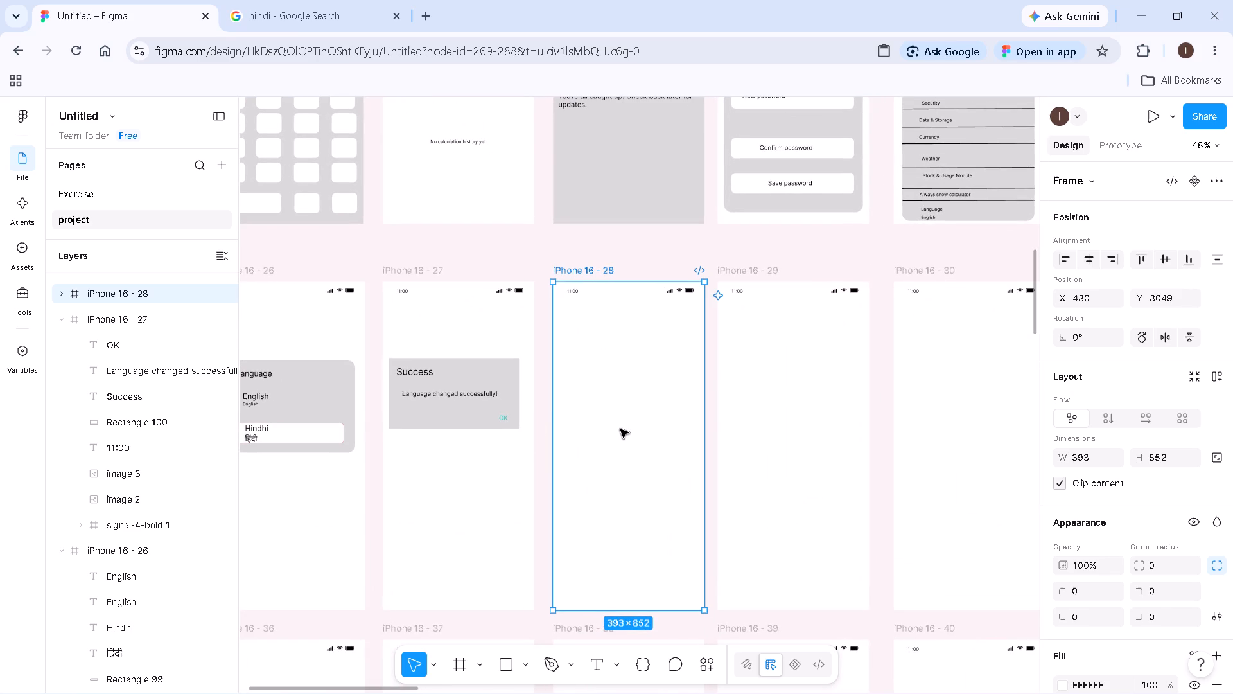
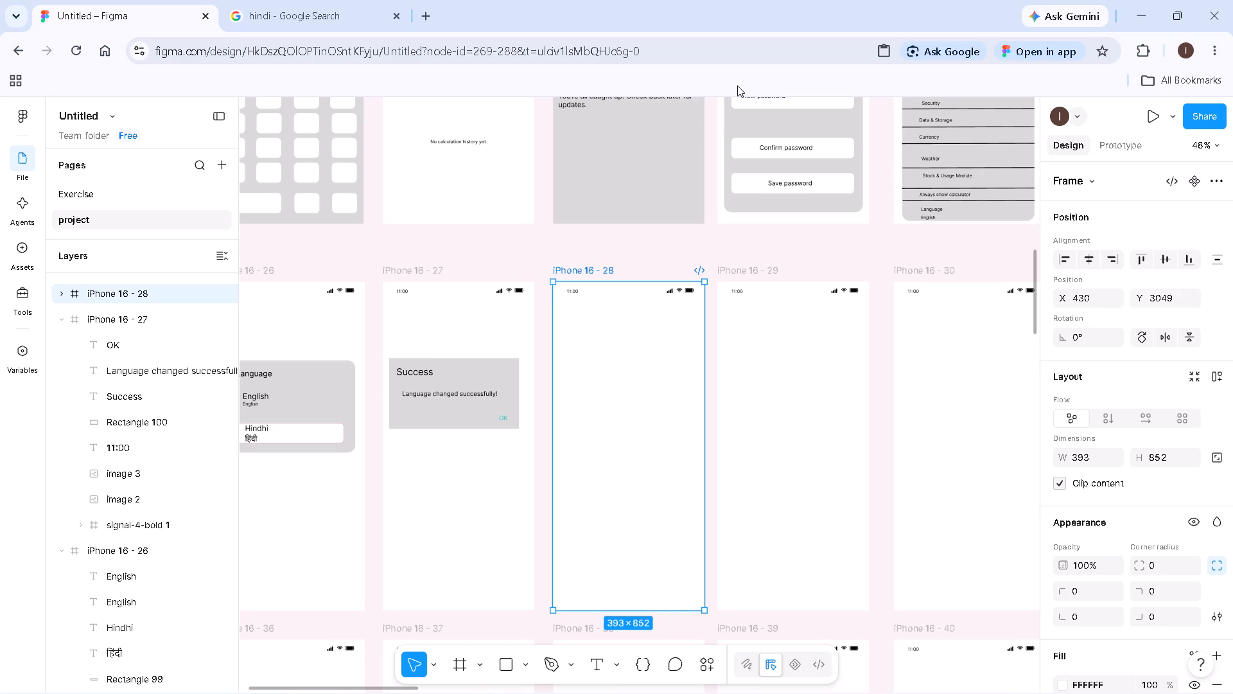
# Draw a grey rectangle about 378 × 147 across the upper part of the iPhone 16 - 28 frame.
pyautogui.scroll(2, 642, 357)
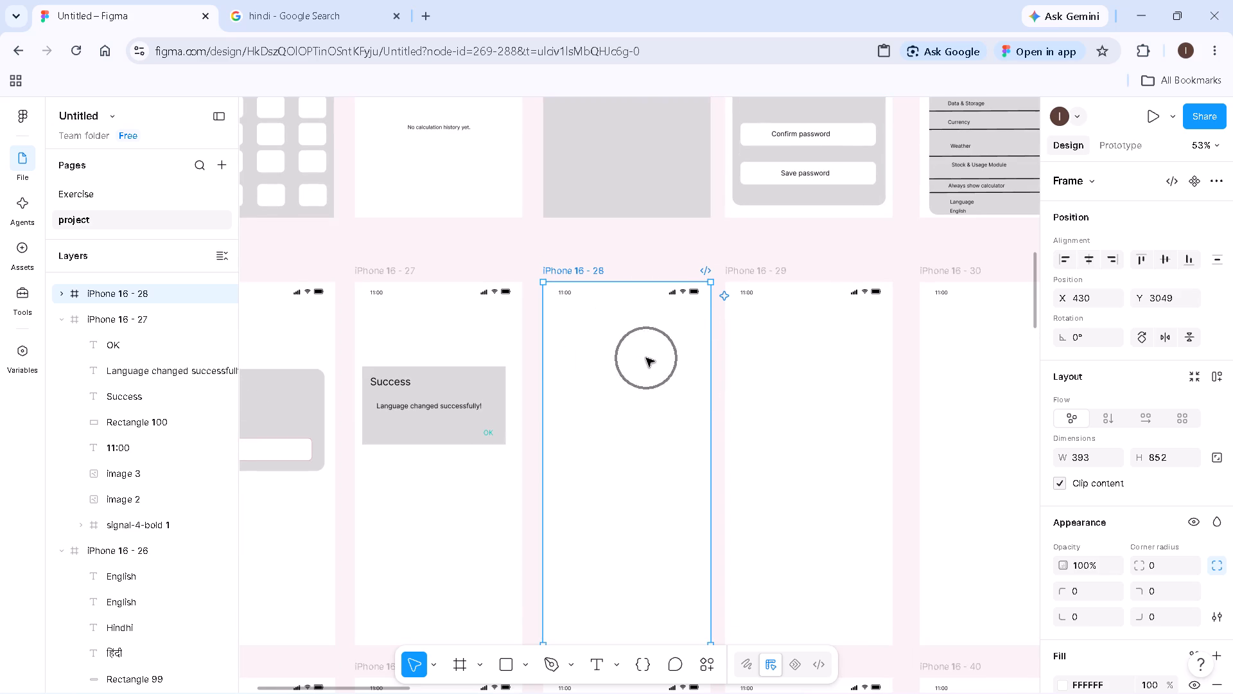
pyautogui.press('h')
pyautogui.moveTo(642, 370); pyautogui.dragTo(616, 245)
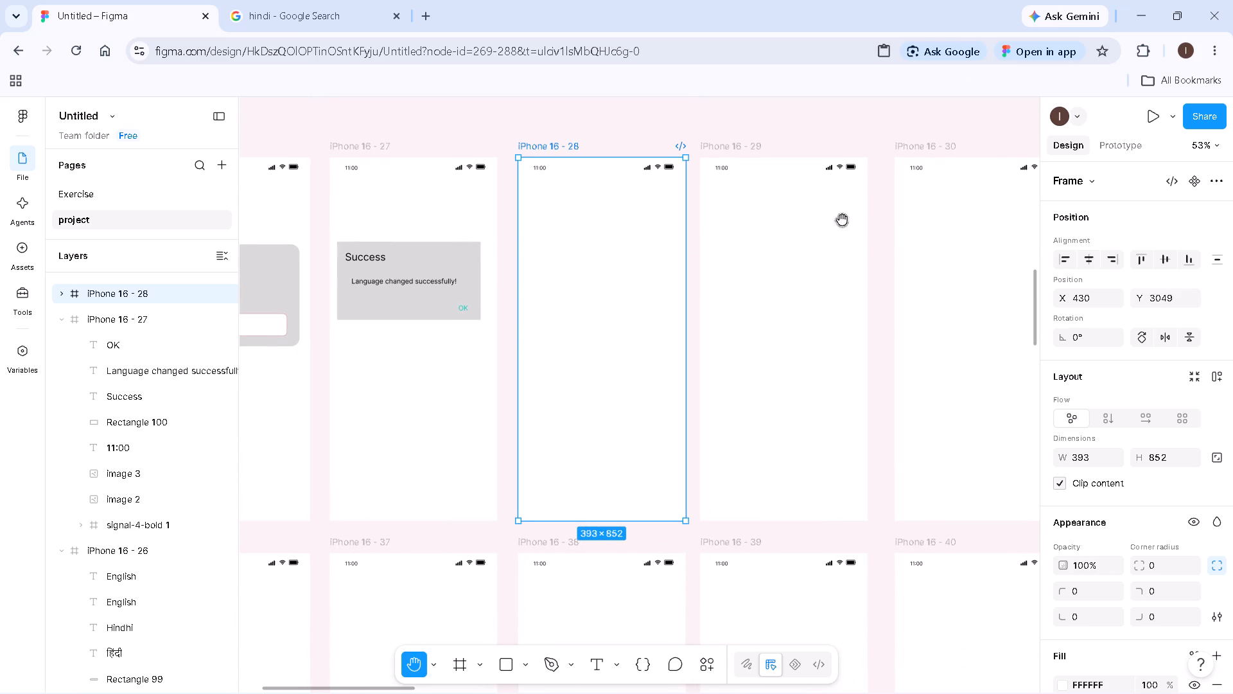
pyautogui.click(509, 664)
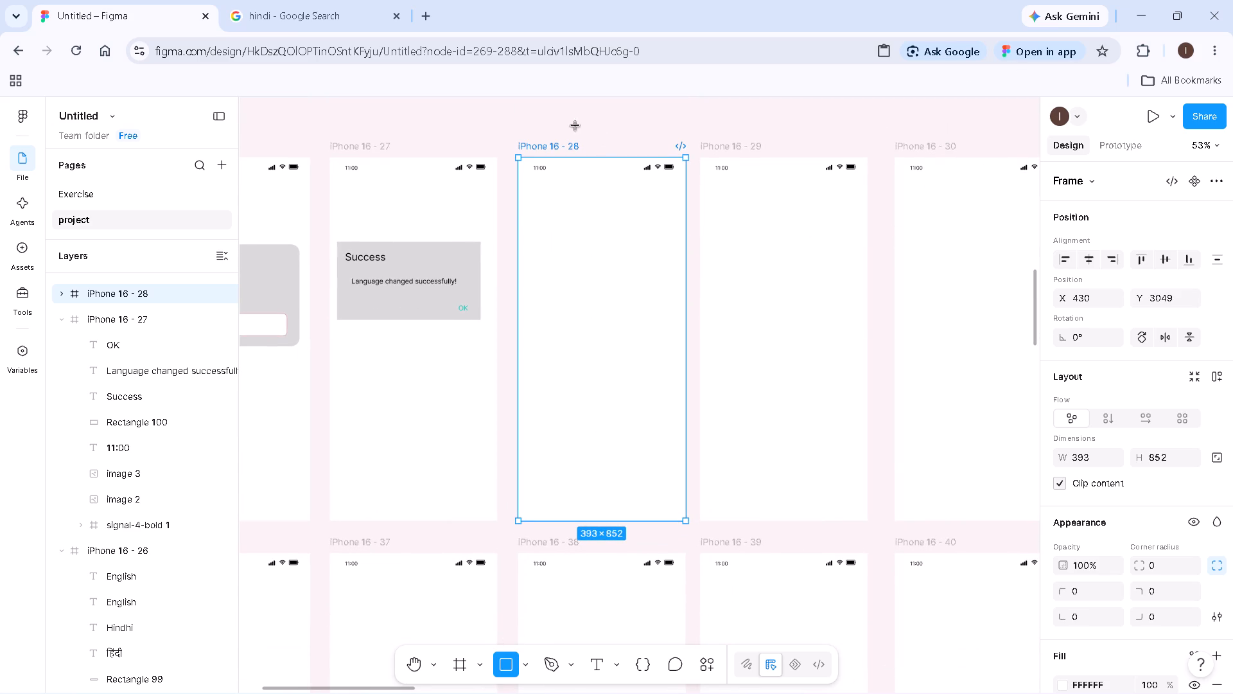
pyautogui.moveTo(523, 209); pyautogui.dragTo(686, 294)
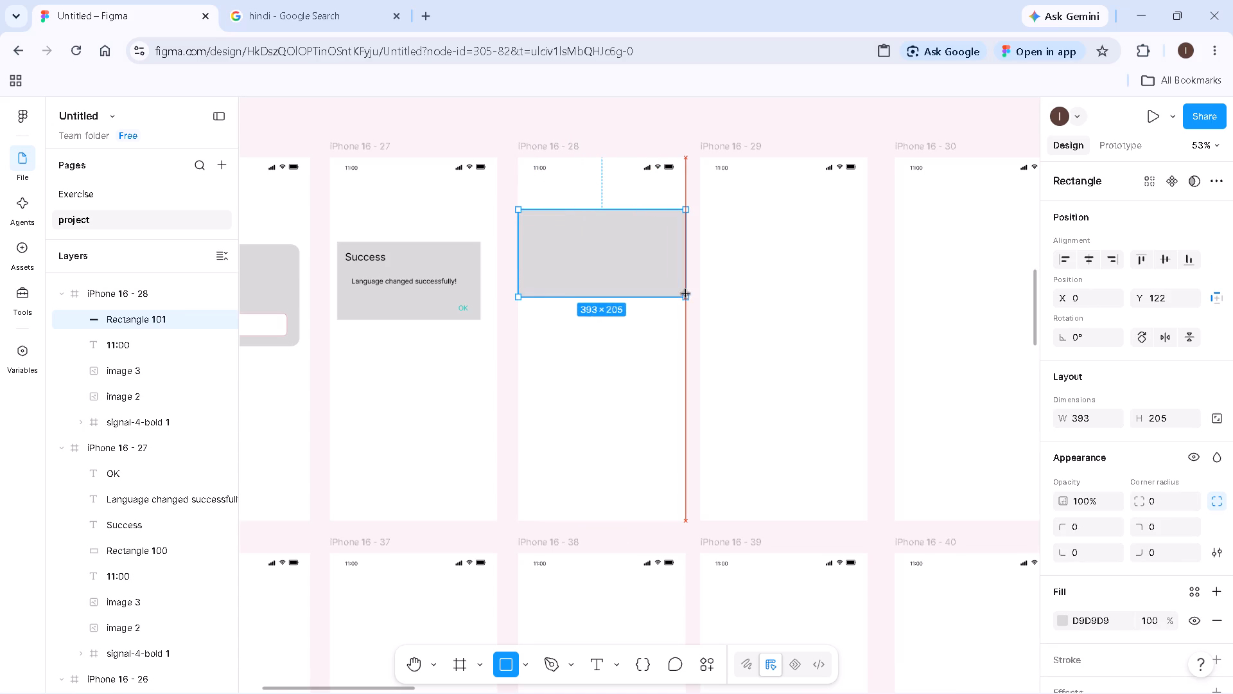
pyautogui.moveTo(686, 294); pyautogui.dragTo(679, 272)
pyautogui.click(650, 305)
# Move the new rectangle to about X 15, Y 124 and resize it to about 361 × 181.
pyautogui.moveTo(599, 241); pyautogui.dragTo(600, 241)
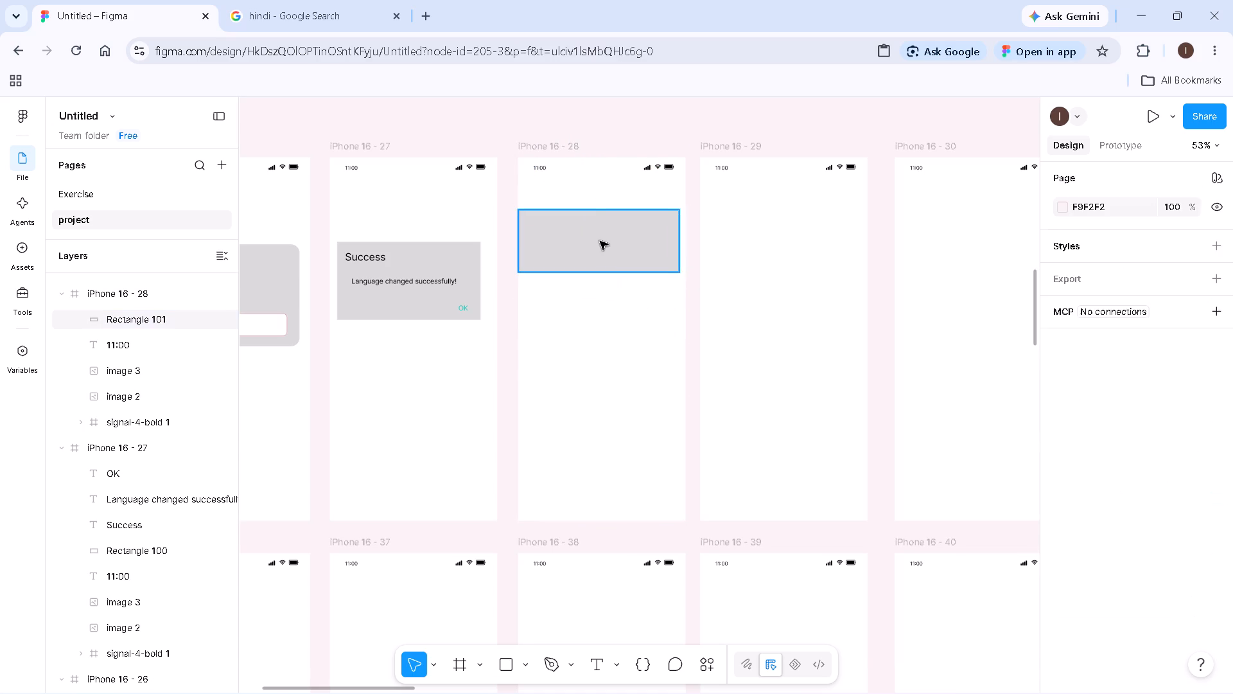
pyautogui.moveTo(600, 241); pyautogui.dragTo(605, 242)
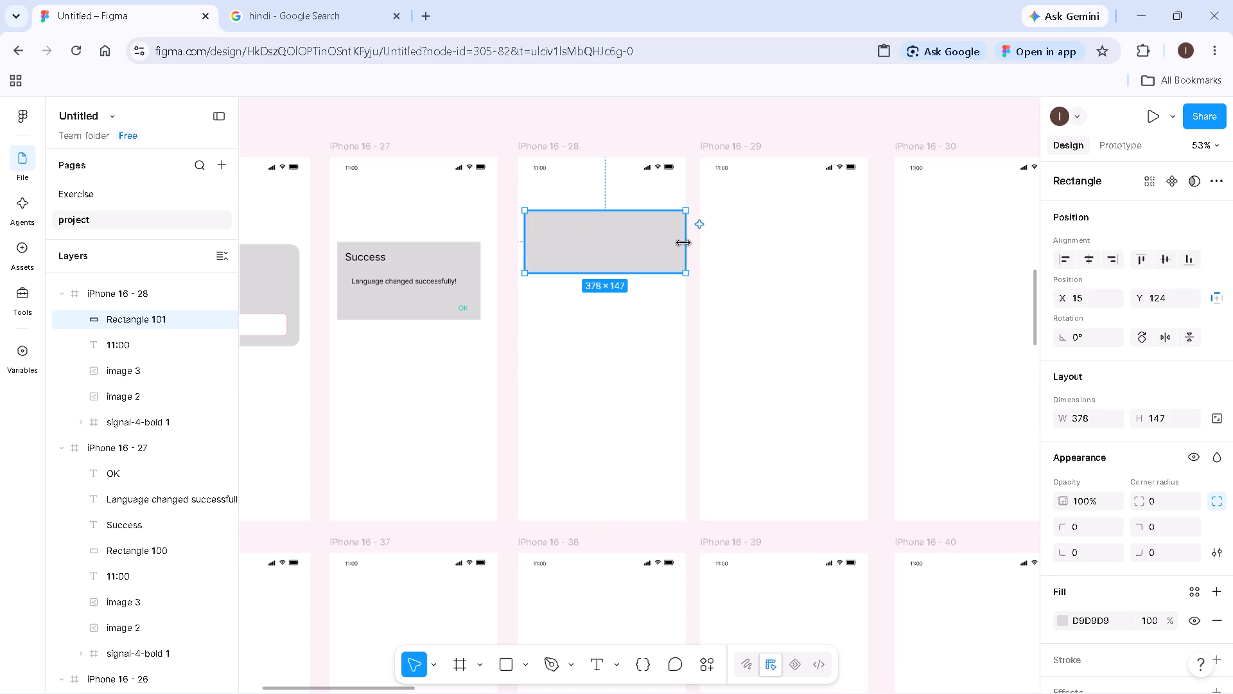
pyautogui.click(683, 243)
pyautogui.click(640, 296)
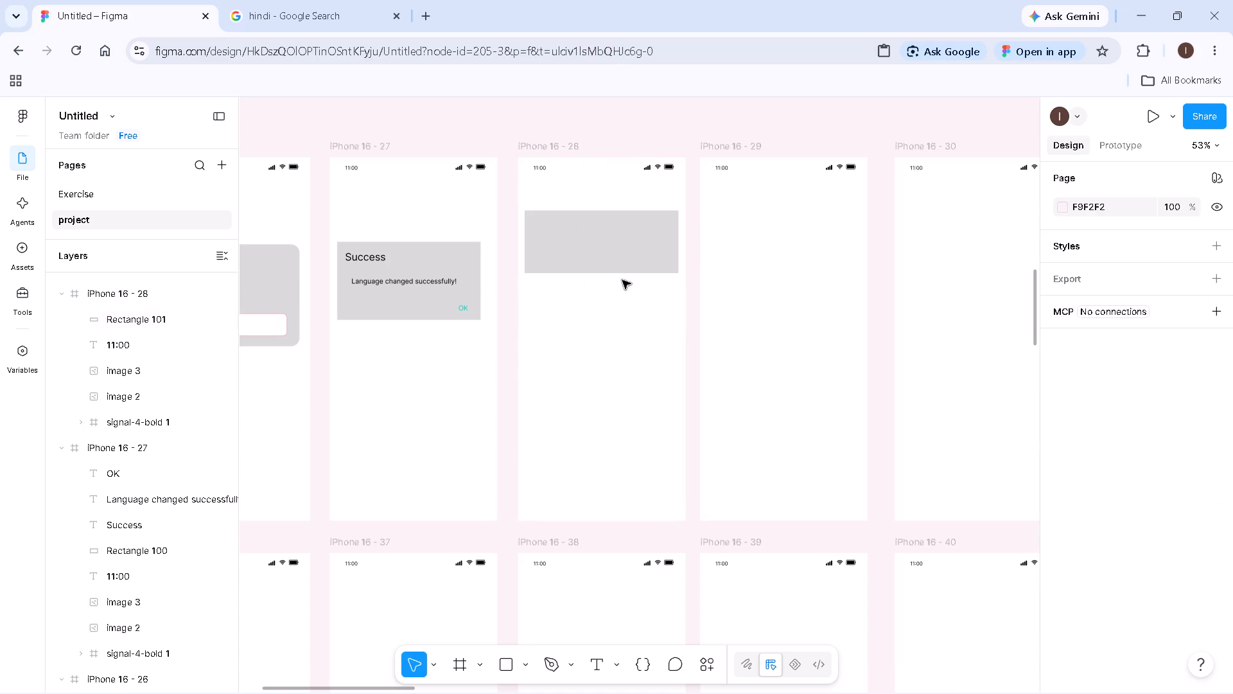
pyautogui.click(600, 268)
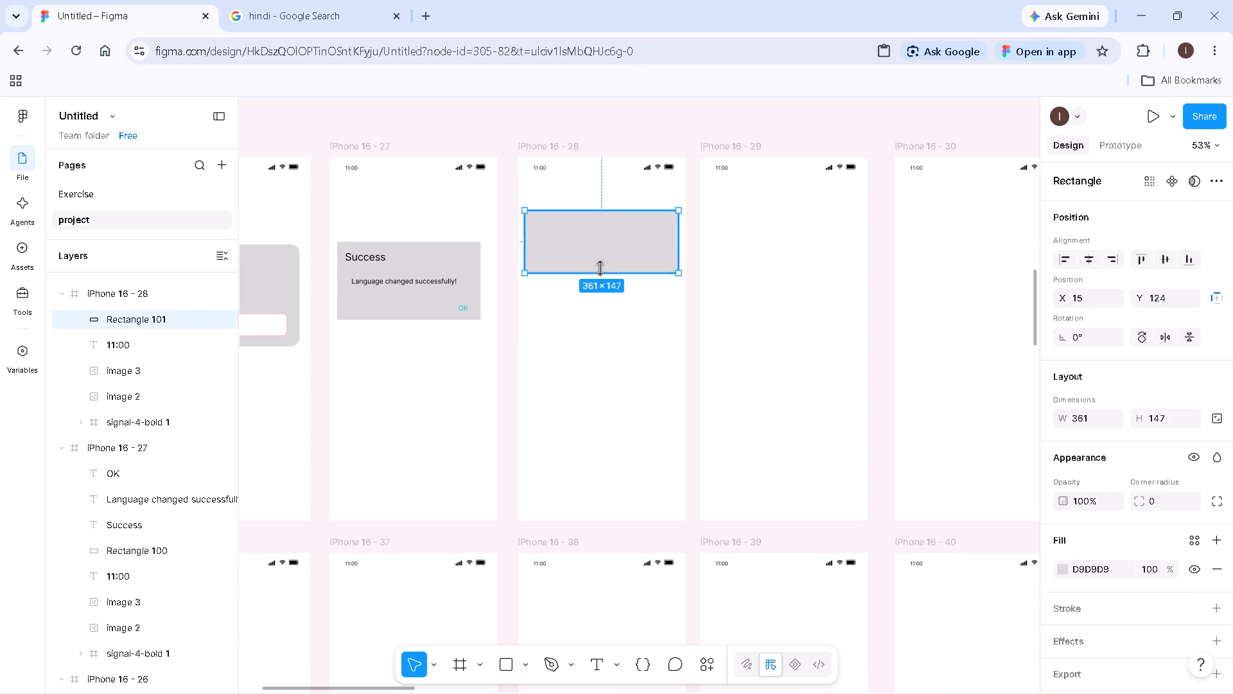
pyautogui.moveTo(600, 273); pyautogui.dragTo(600, 288)
pyautogui.click(613, 265)
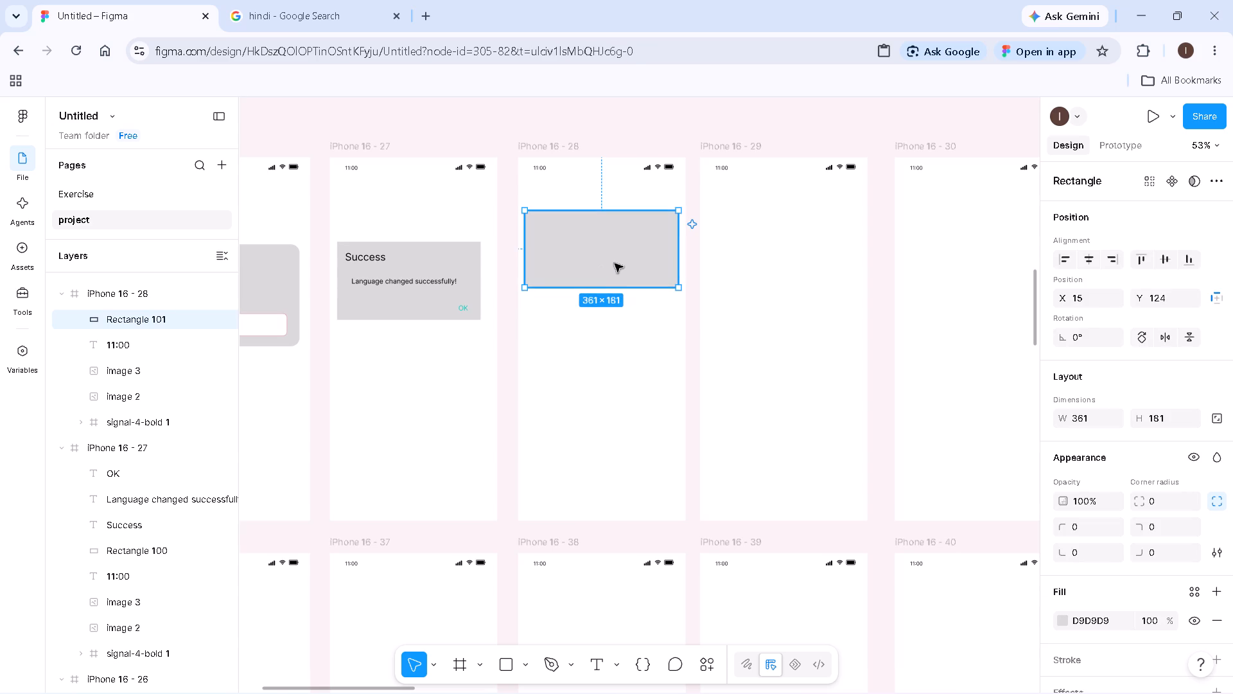
pyautogui.click(609, 364)
# Set the rectangle's corner radius to 20.
pyautogui.click(620, 262)
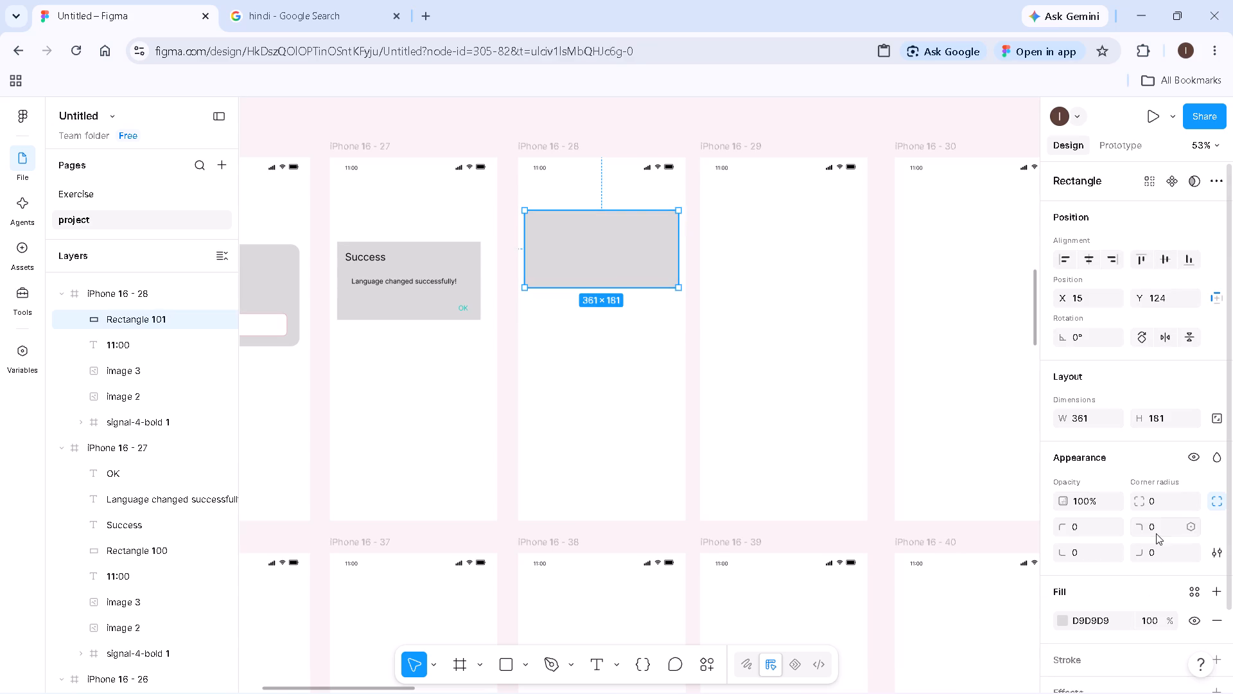
pyautogui.click(1158, 499)
pyautogui.write('20')
pyautogui.press('Return')
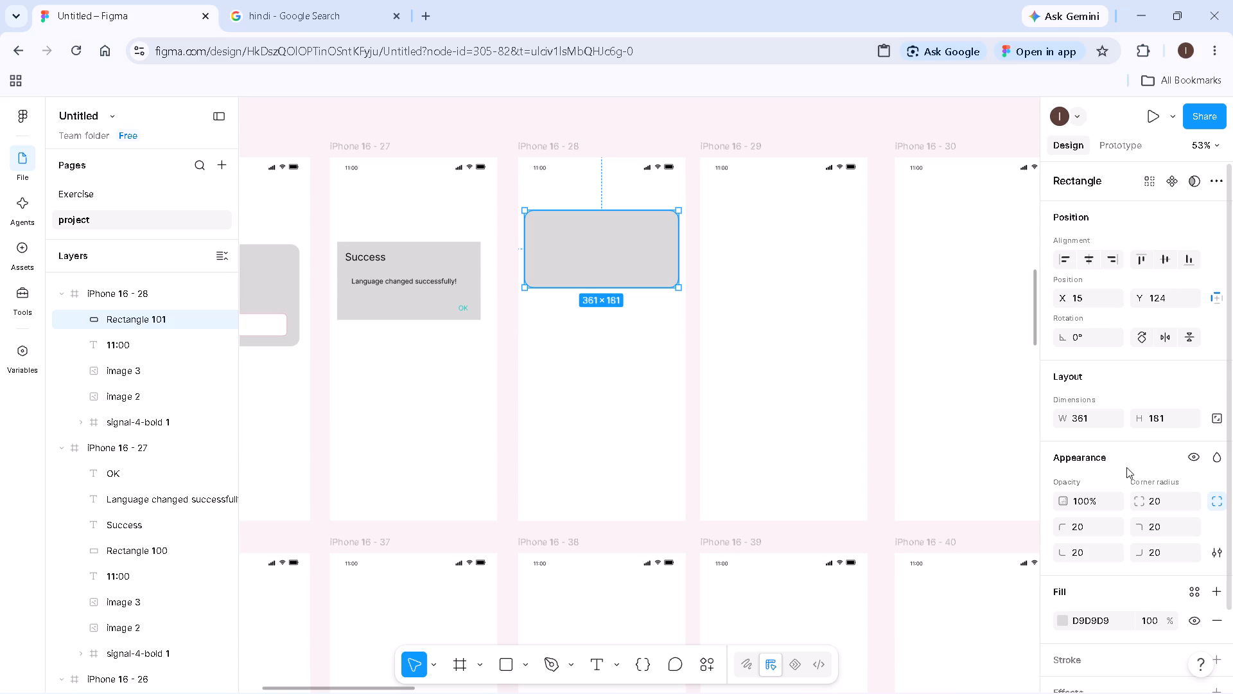
# Copy the divider line under General from the iPhone 16 - 20 frame and place it across the upper part of the new rectangle.
pyautogui.keyDown('ctrl'); pyautogui.scroll(-7, 514, 414); pyautogui.keyUp('ctrl')
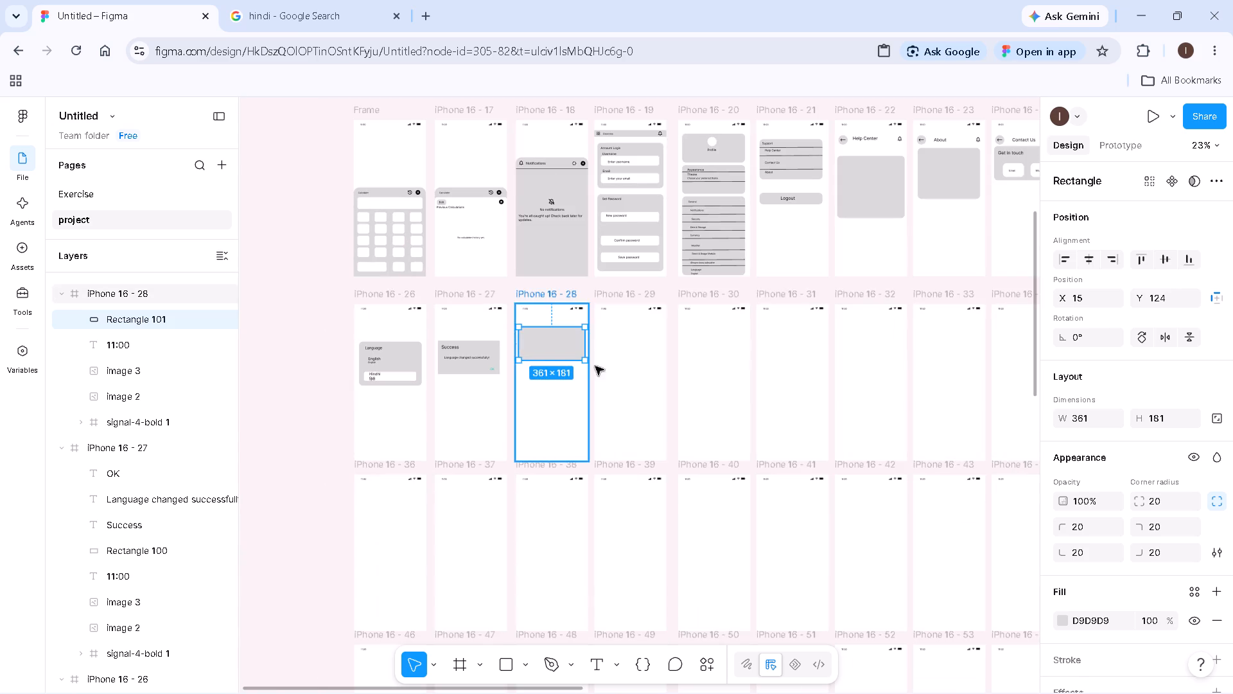
pyautogui.keyDown('ctrl'); pyautogui.scroll(9, 743, 217); pyautogui.keyUp('ctrl')
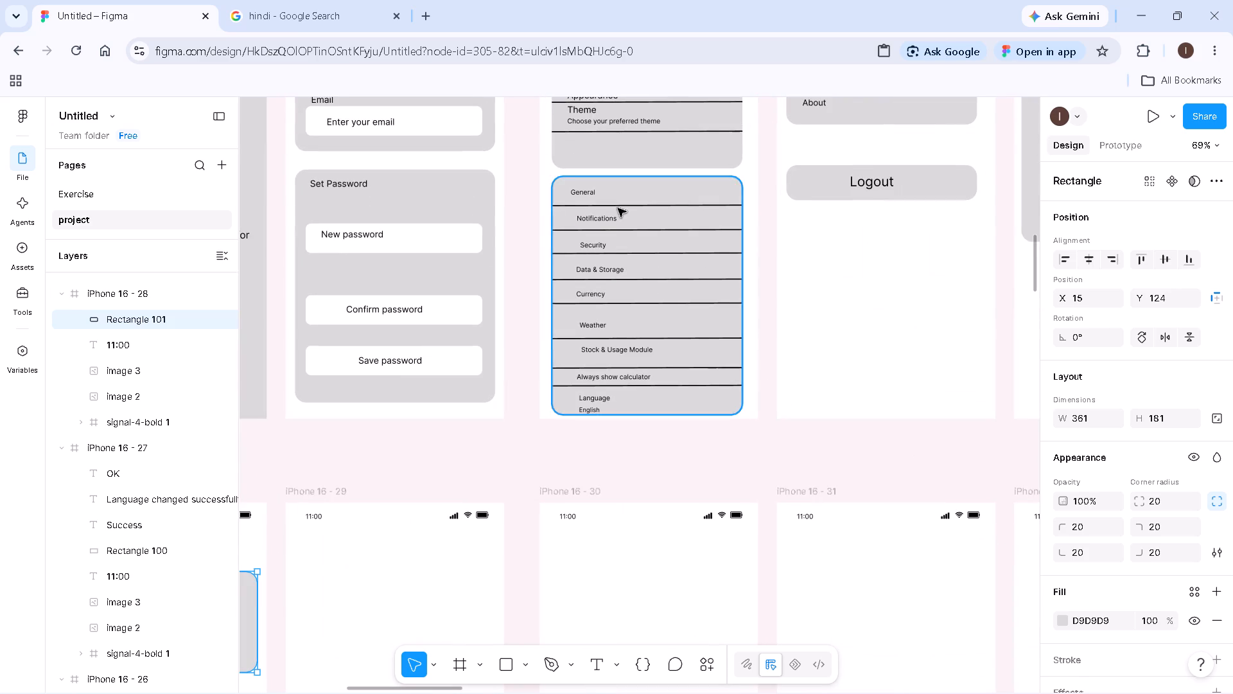
pyautogui.click(618, 207)
pyautogui.rightClick(618, 206)
pyautogui.click(665, 161)
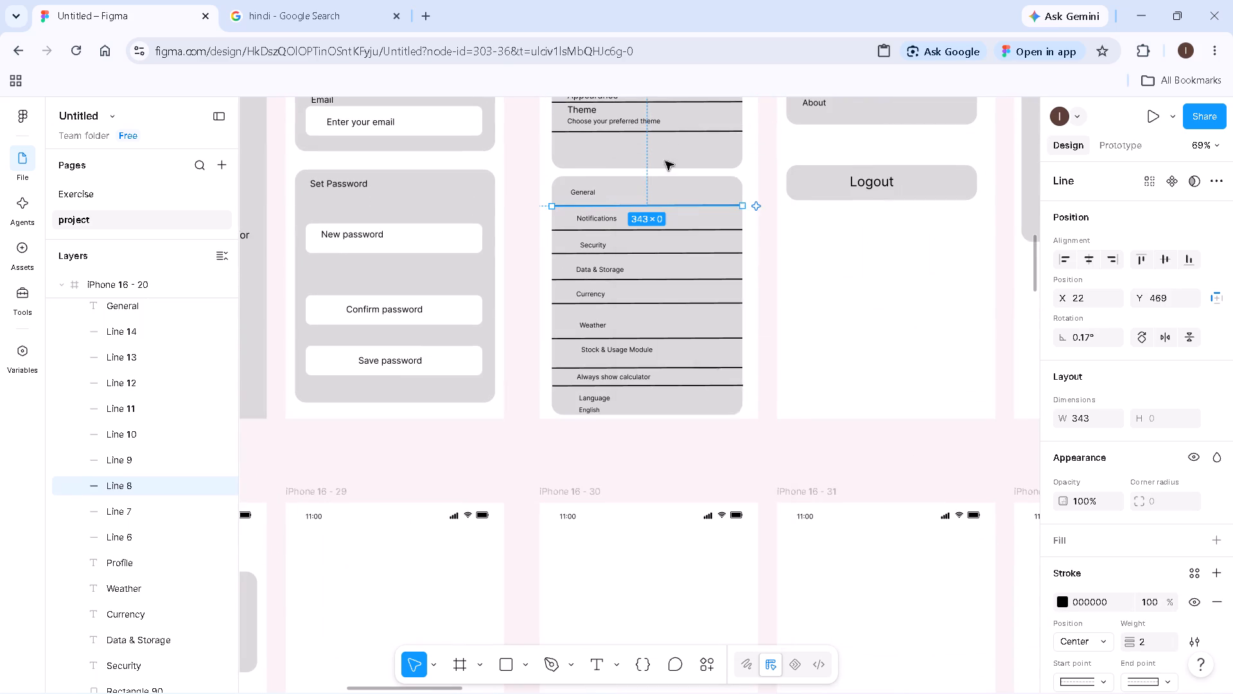
pyautogui.click(527, 429)
pyautogui.keyDown('ctrl'); pyautogui.scroll(-6, 528, 429); pyautogui.keyUp('ctrl')
pyautogui.keyDown('ctrl'); pyautogui.scroll(5, 338, 531); pyautogui.keyUp('ctrl')
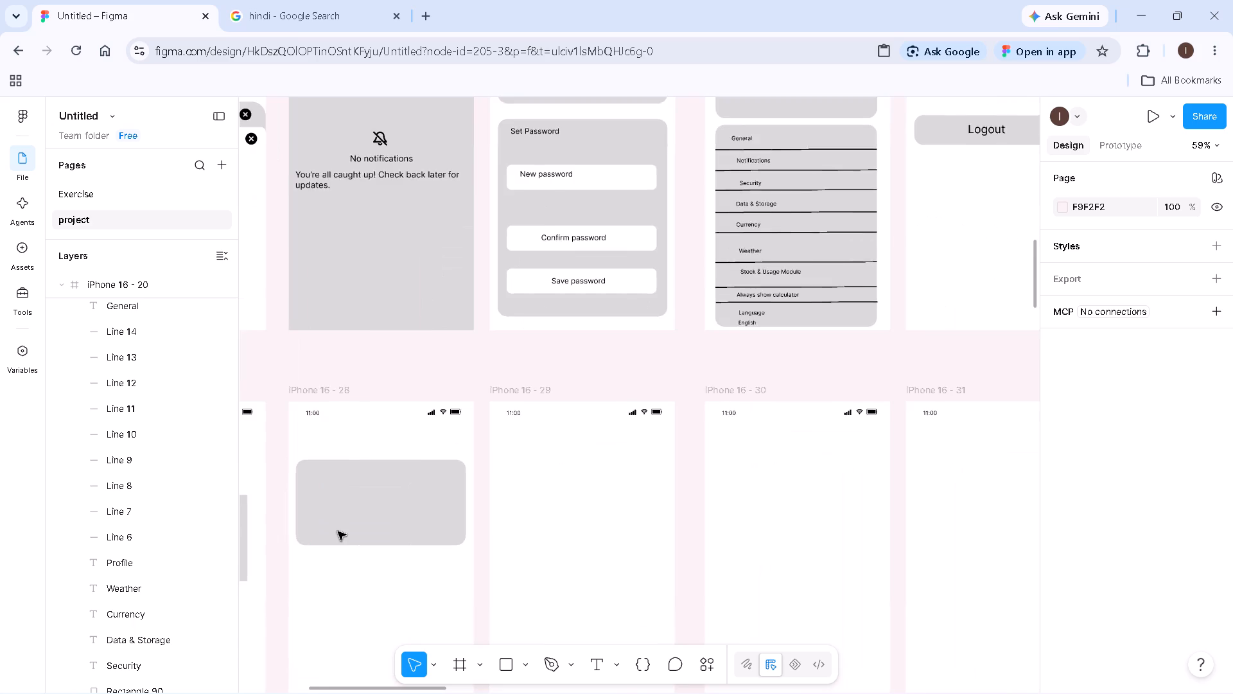
pyautogui.keyDown('ctrl'); pyautogui.scroll(3, 336, 531); pyautogui.keyUp('ctrl')
pyautogui.click(313, 489)
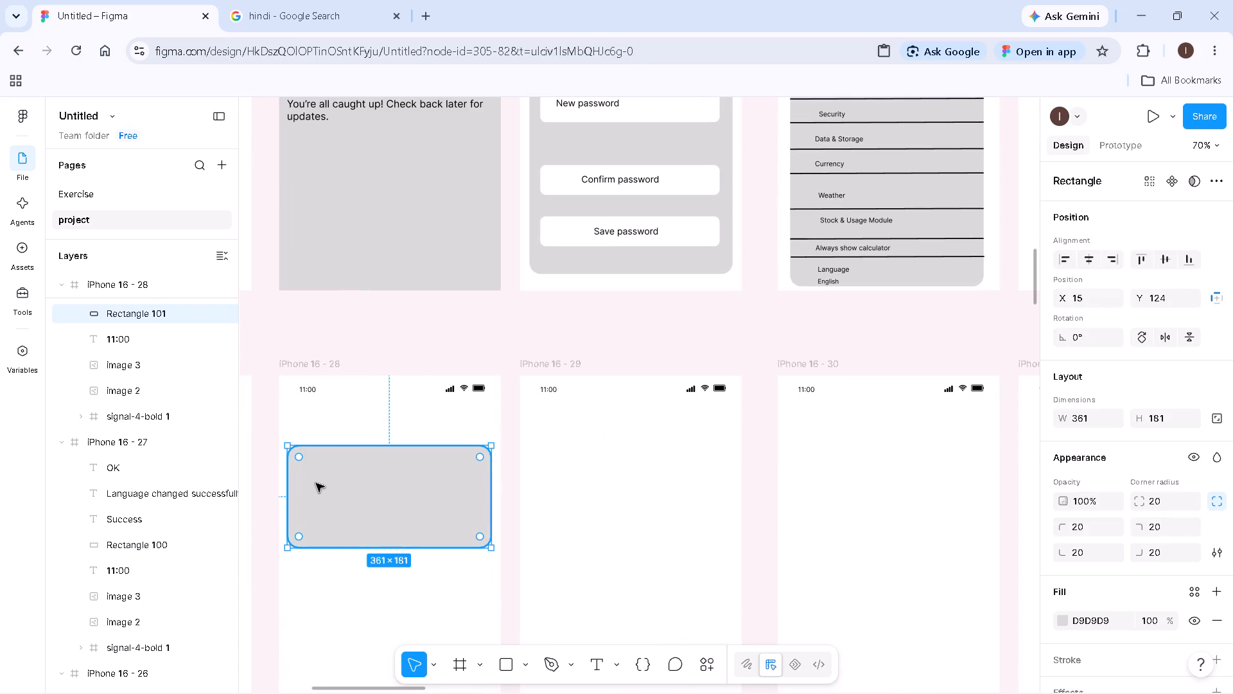
pyautogui.hotkey('ctrl', 'v')
pyautogui.keyDown('ctrl'); pyautogui.scroll(-5, 350, 603); pyautogui.keyUp('ctrl')
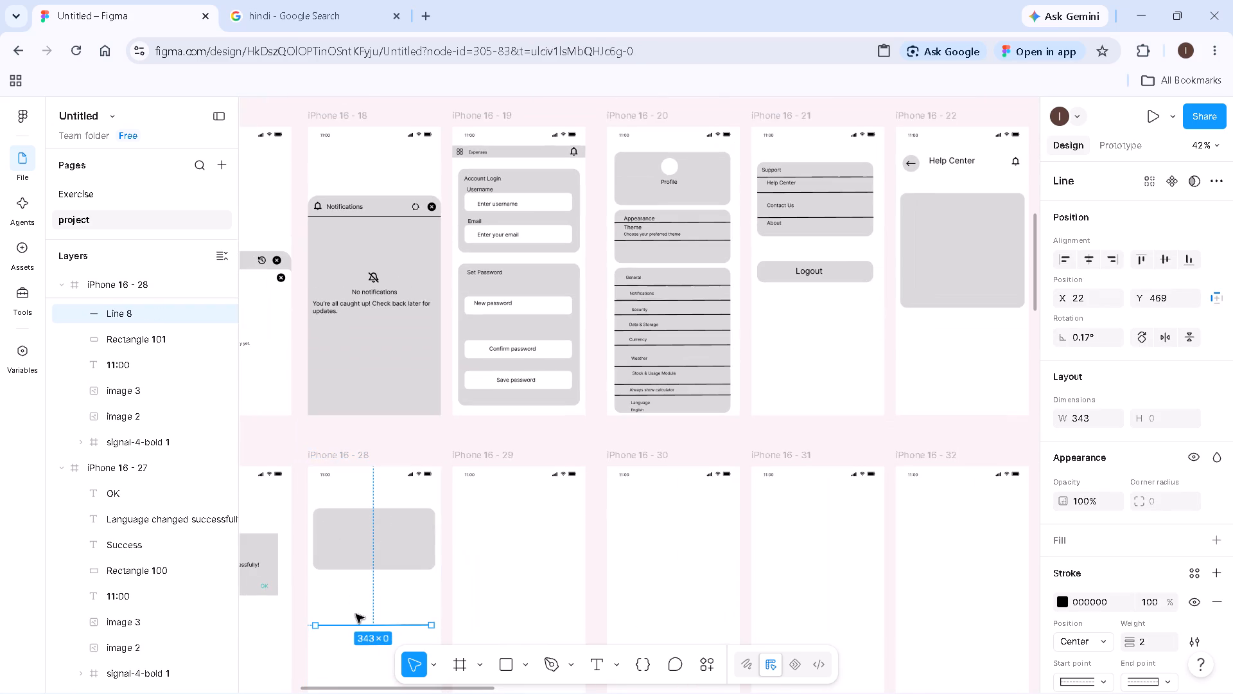
pyautogui.moveTo(356, 624); pyautogui.dragTo(355, 531)
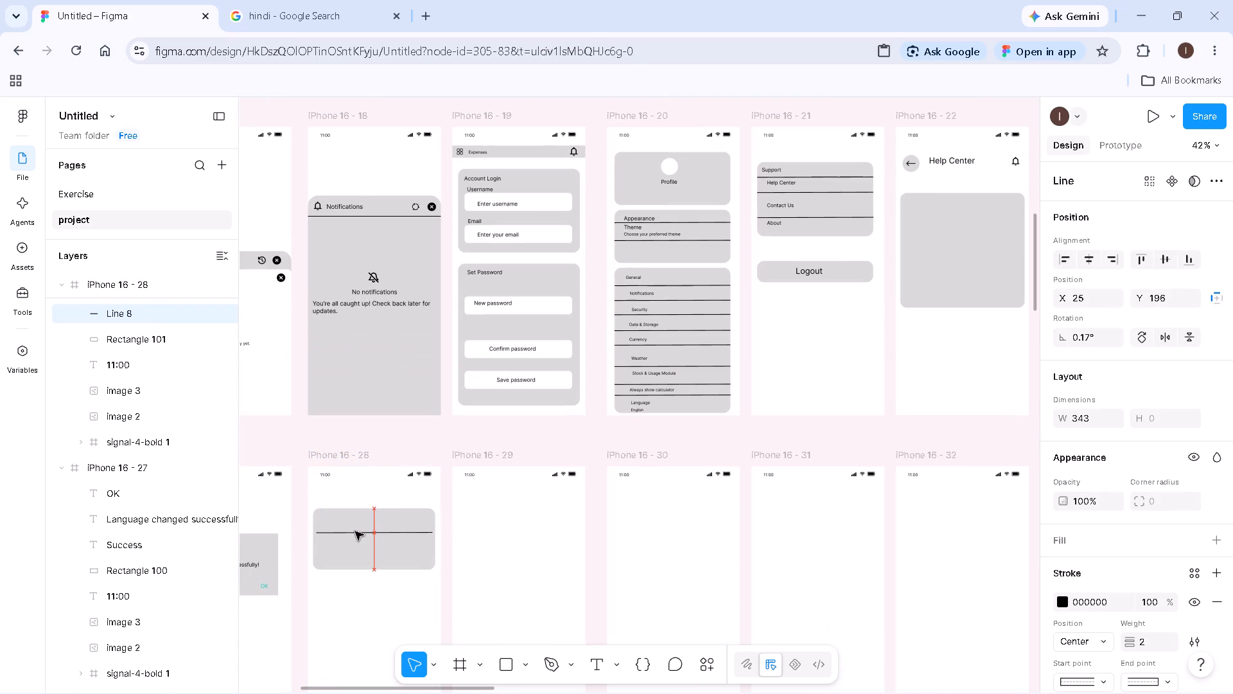
pyautogui.moveTo(355, 531); pyautogui.dragTo(354, 524)
# Narrow the rectangle from both sides to about 343 wide so its edges match the divider line's ends.
pyautogui.click(363, 552)
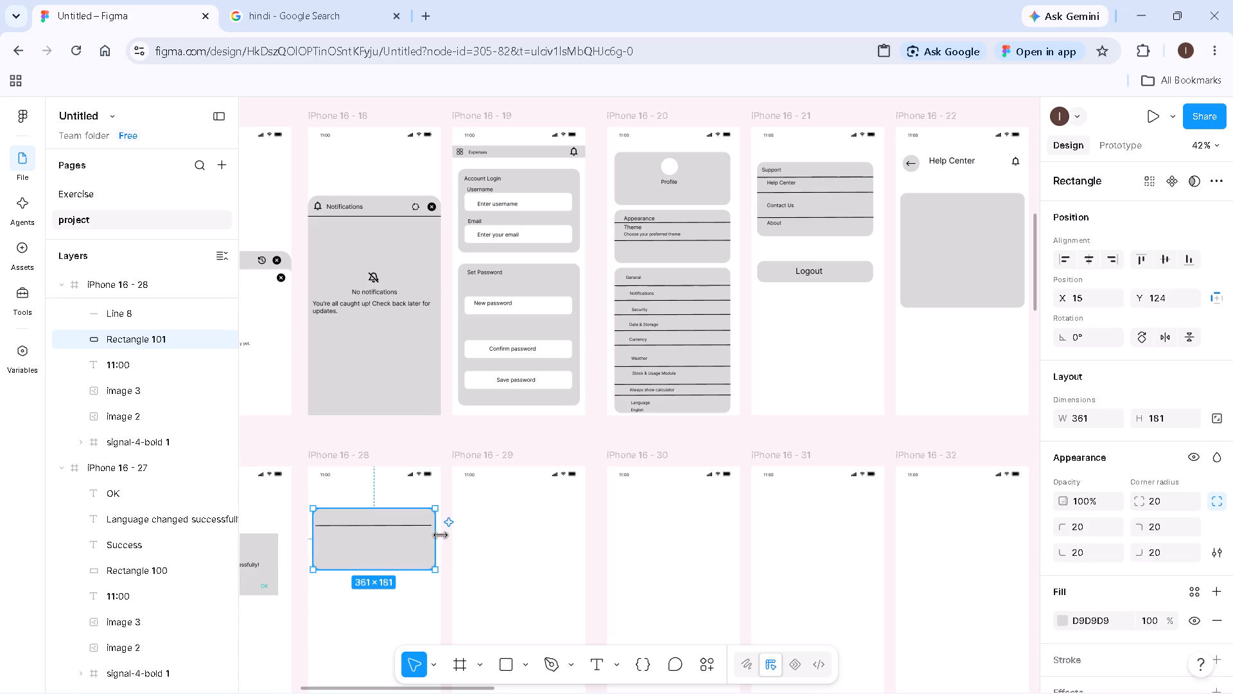
pyautogui.moveTo(440, 535); pyautogui.dragTo(433, 533)
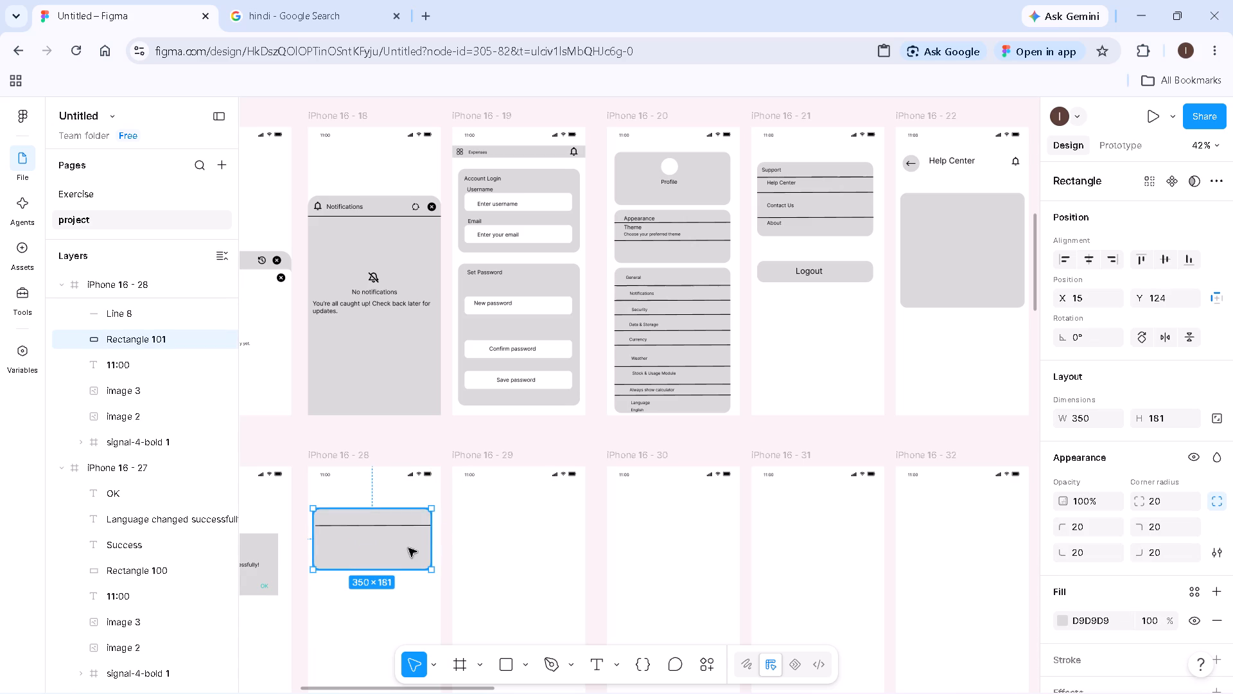
pyautogui.click(383, 598)
pyautogui.click(323, 537)
pyautogui.click(313, 532)
pyautogui.click(335, 587)
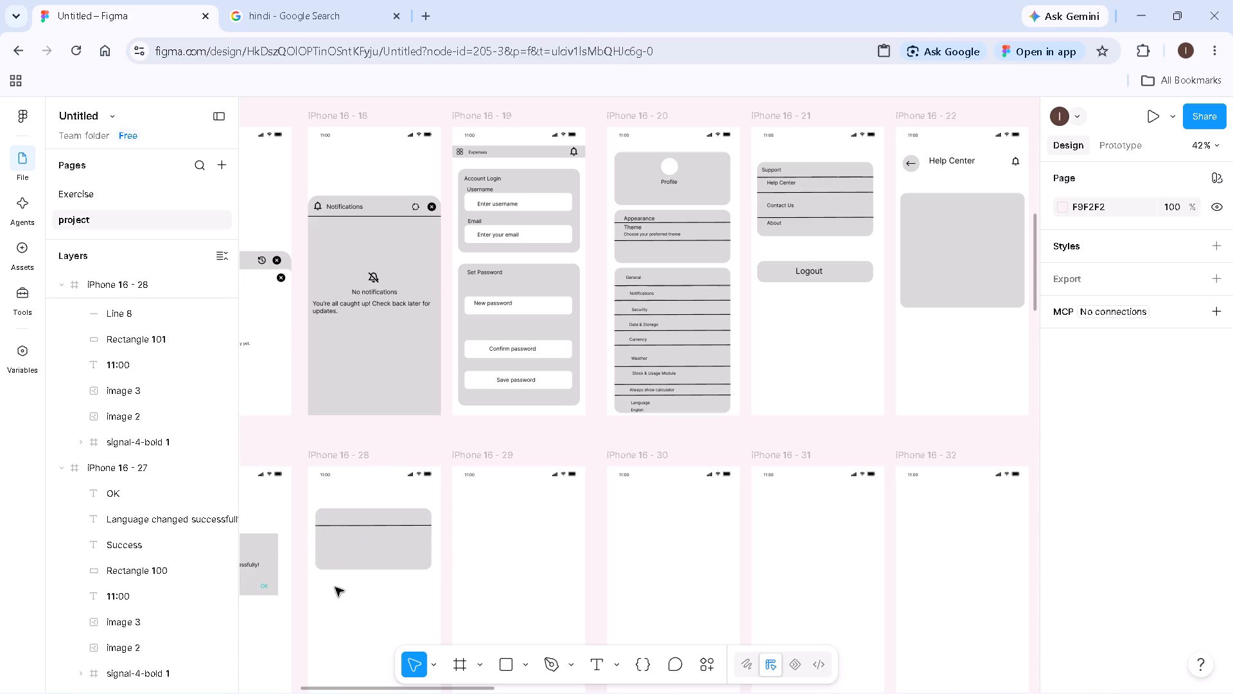
# Extend the rectangle in iPhone 16 - 28 downward to a height of about 208.
pyautogui.press('h')
pyautogui.moveTo(338, 589); pyautogui.dragTo(556, 360)
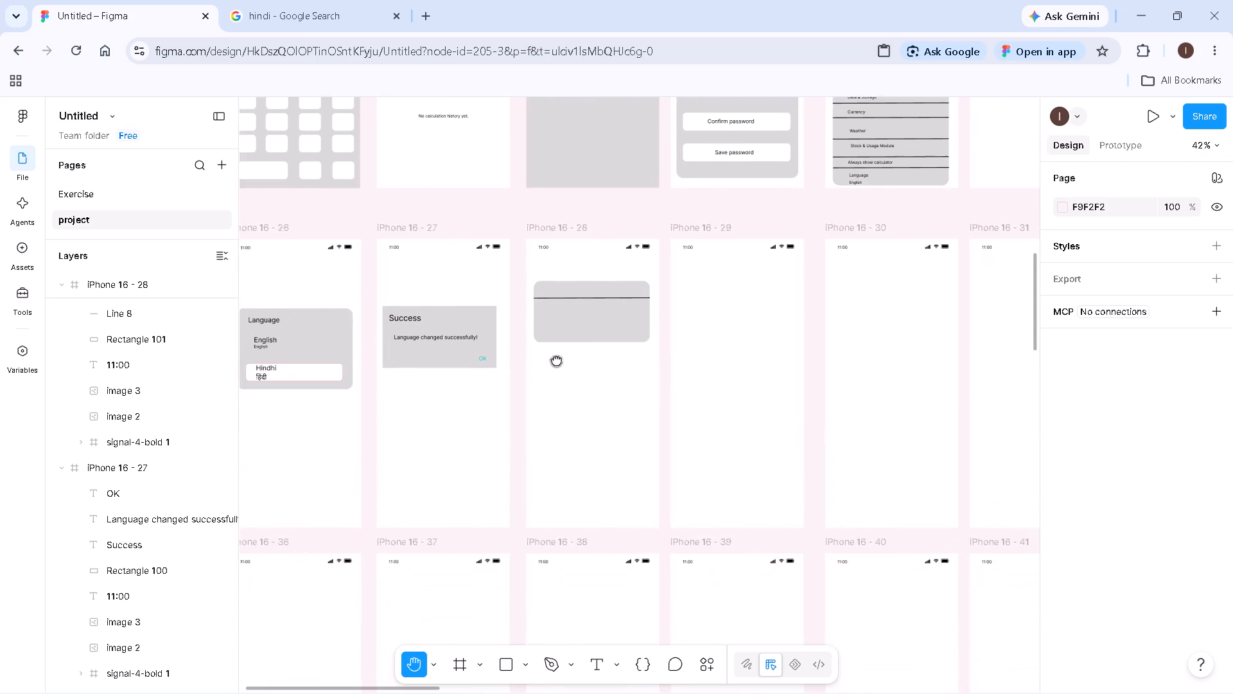
pyautogui.moveTo(556, 360); pyautogui.dragTo(509, 377)
pyautogui.keyDown('ctrl'); pyautogui.scroll(7, 509, 377); pyautogui.keyUp('ctrl')
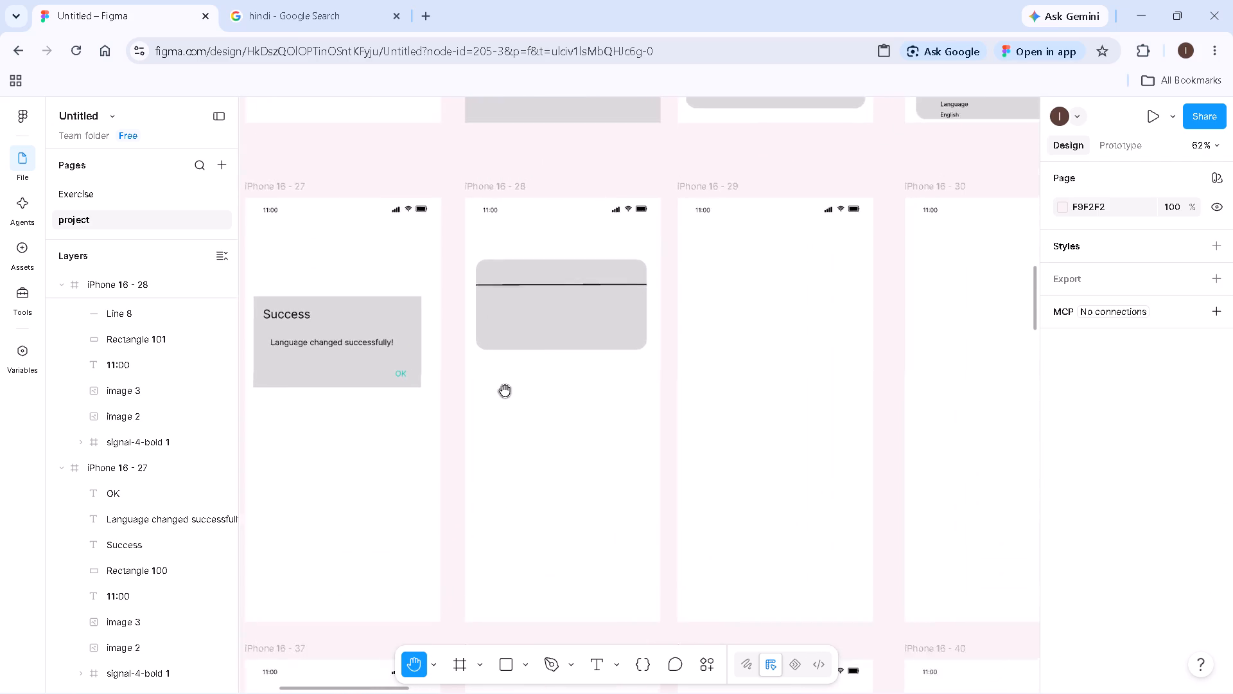
pyautogui.keyDown('ctrl'); pyautogui.scroll(1, 505, 391); pyautogui.keyUp('ctrl')
pyautogui.keyDown('ctrl'); pyautogui.moveTo(511, 405); pyautogui.dragTo(513, 363); pyautogui.keyUp('ctrl')
pyautogui.keyDown('ctrl'); pyautogui.scroll(2, 513, 363); pyautogui.keyUp('ctrl')
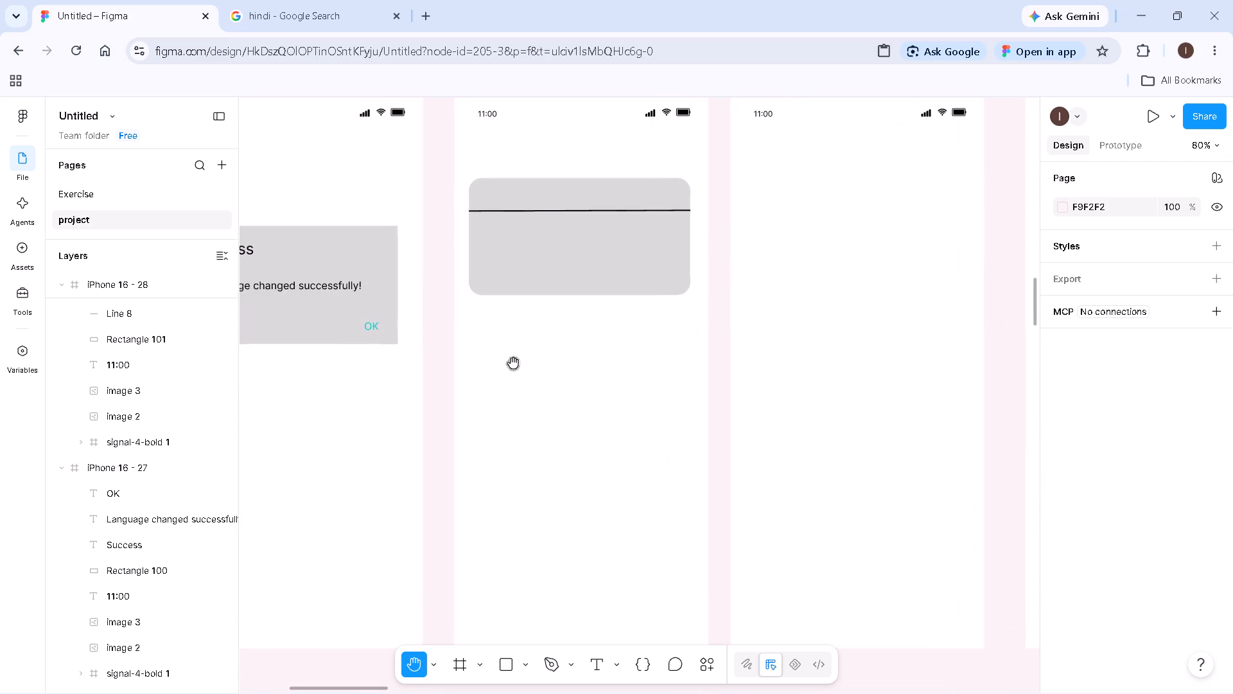
pyautogui.keyDown('ctrl'); pyautogui.moveTo(513, 363); pyautogui.dragTo(498, 417); pyautogui.keyUp('ctrl')
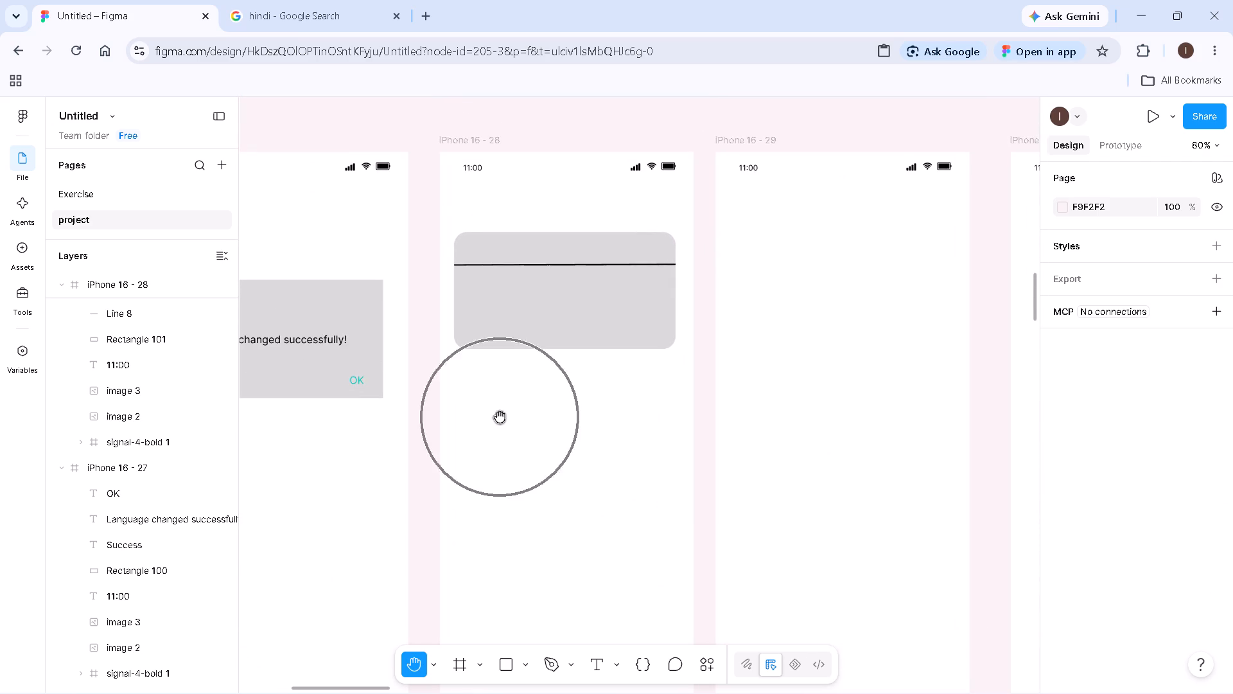
pyautogui.keyDown('ctrl'); pyautogui.scroll(3, 506, 414); pyautogui.keyUp('ctrl')
pyautogui.keyDown('ctrl'); pyautogui.moveTo(507, 410); pyautogui.dragTo(486, 478); pyautogui.keyUp('ctrl')
pyautogui.keyDown('ctrl'); pyautogui.scroll(2, 489, 475); pyautogui.keyUp('ctrl')
pyautogui.press('v')
pyautogui.click(525, 377)
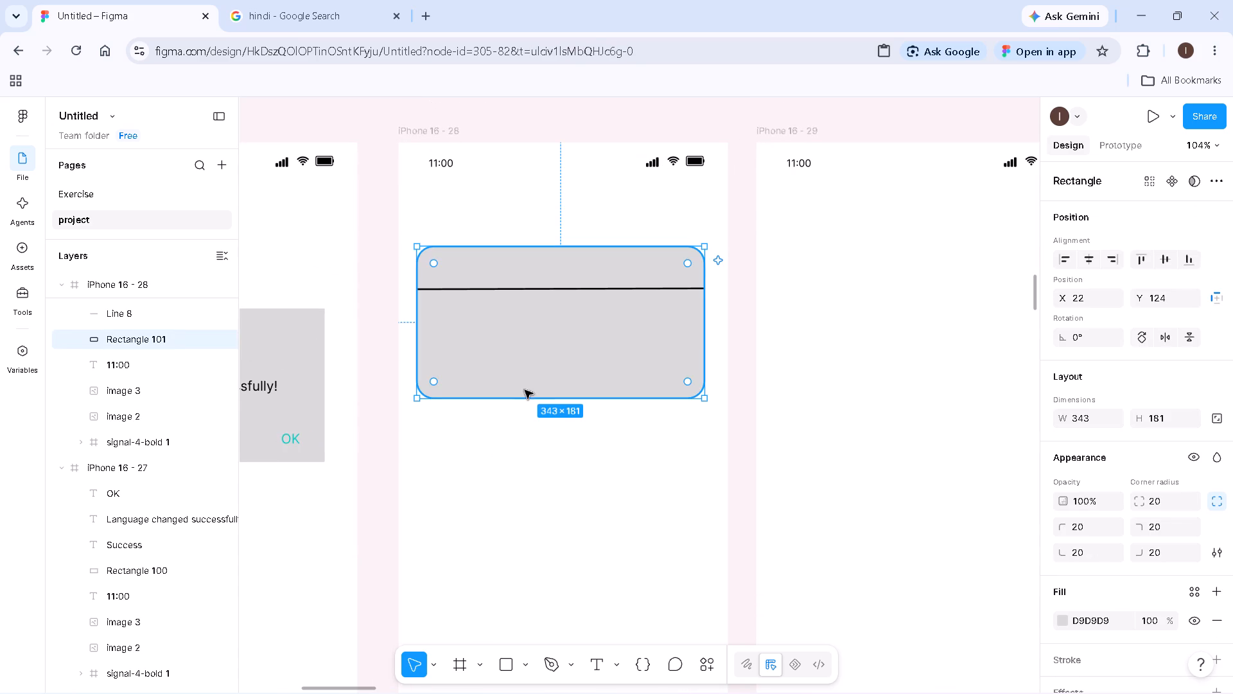
pyautogui.moveTo(523, 400); pyautogui.dragTo(525, 421)
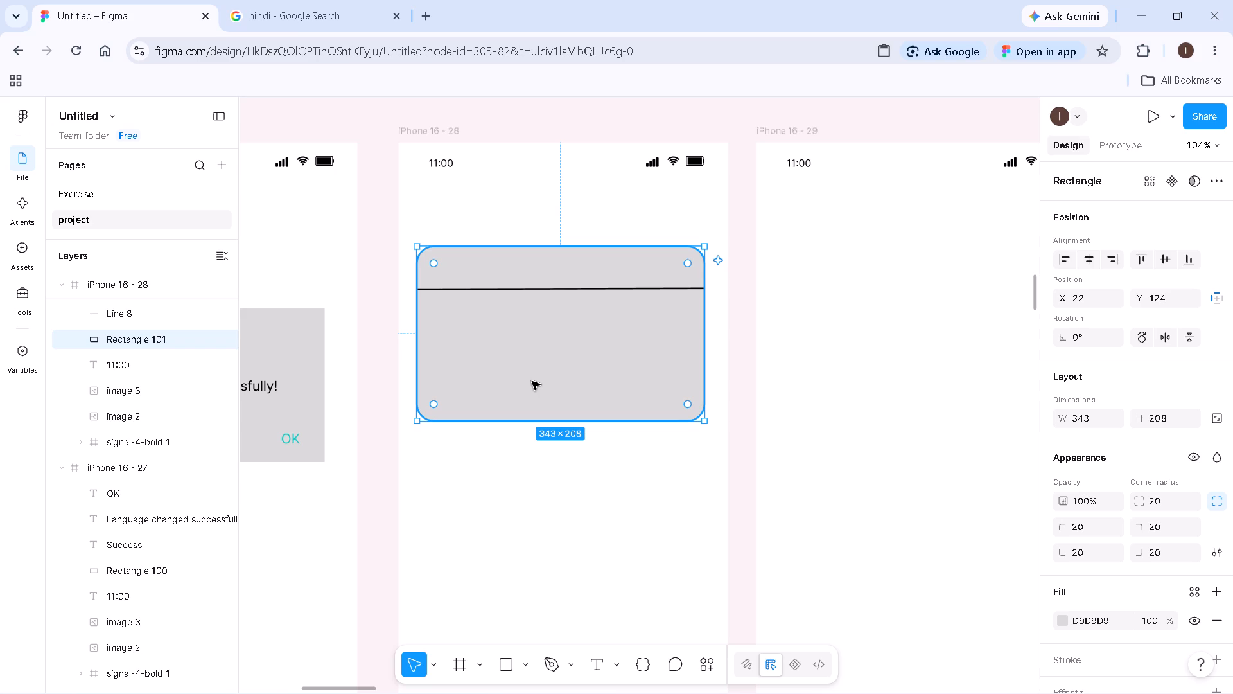
# Add the text "App Lock" inside the rectangle, just below the divider line near its left edge.
pyautogui.click(597, 666)
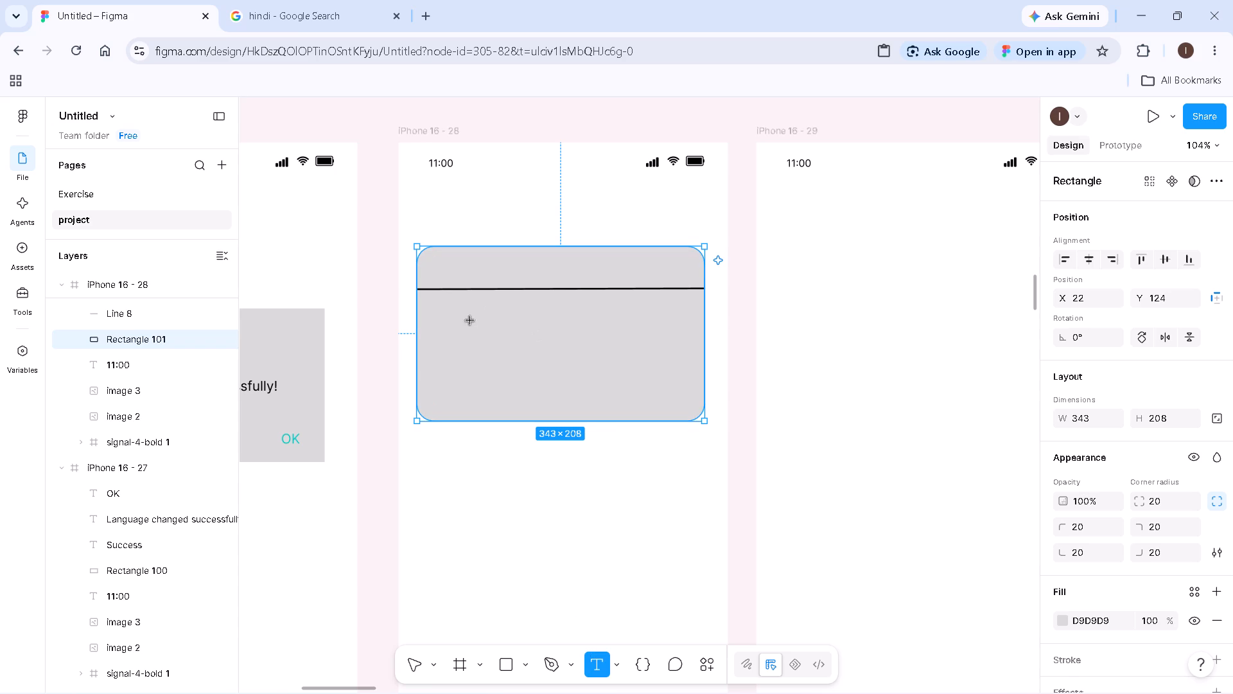
pyautogui.doubleClick(460, 310)
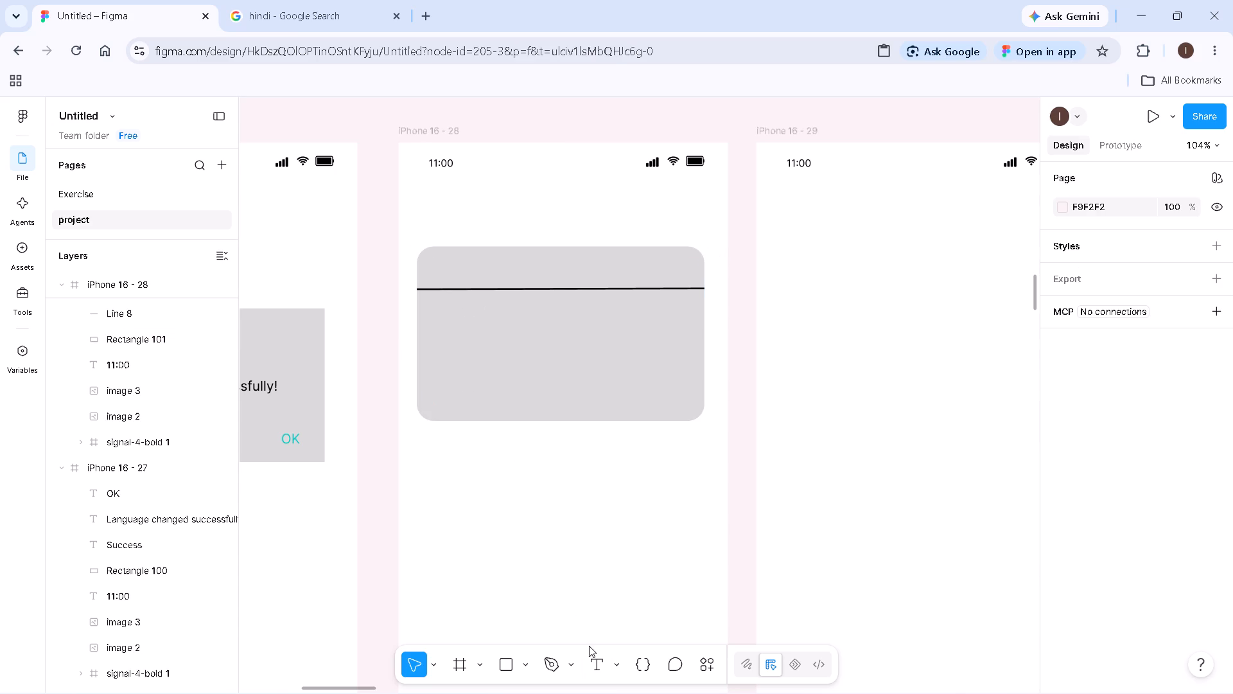
pyautogui.click(601, 665)
pyautogui.click(456, 315)
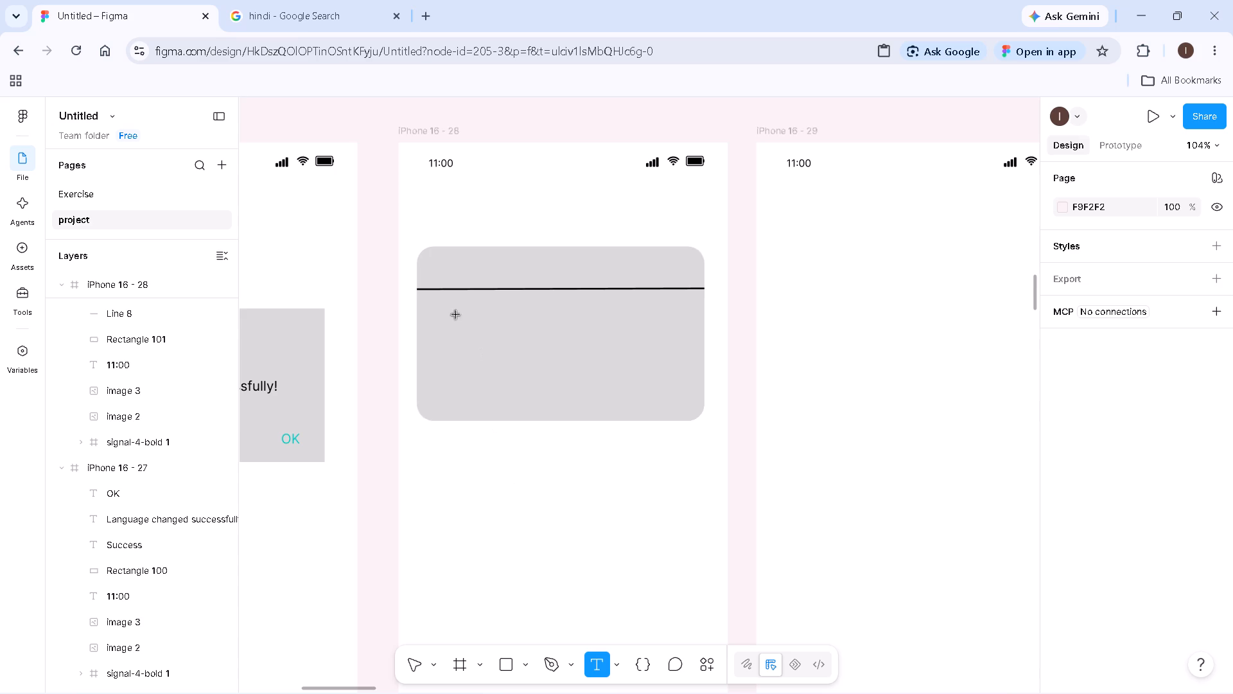
pyautogui.write('App')
pyautogui.press('space')
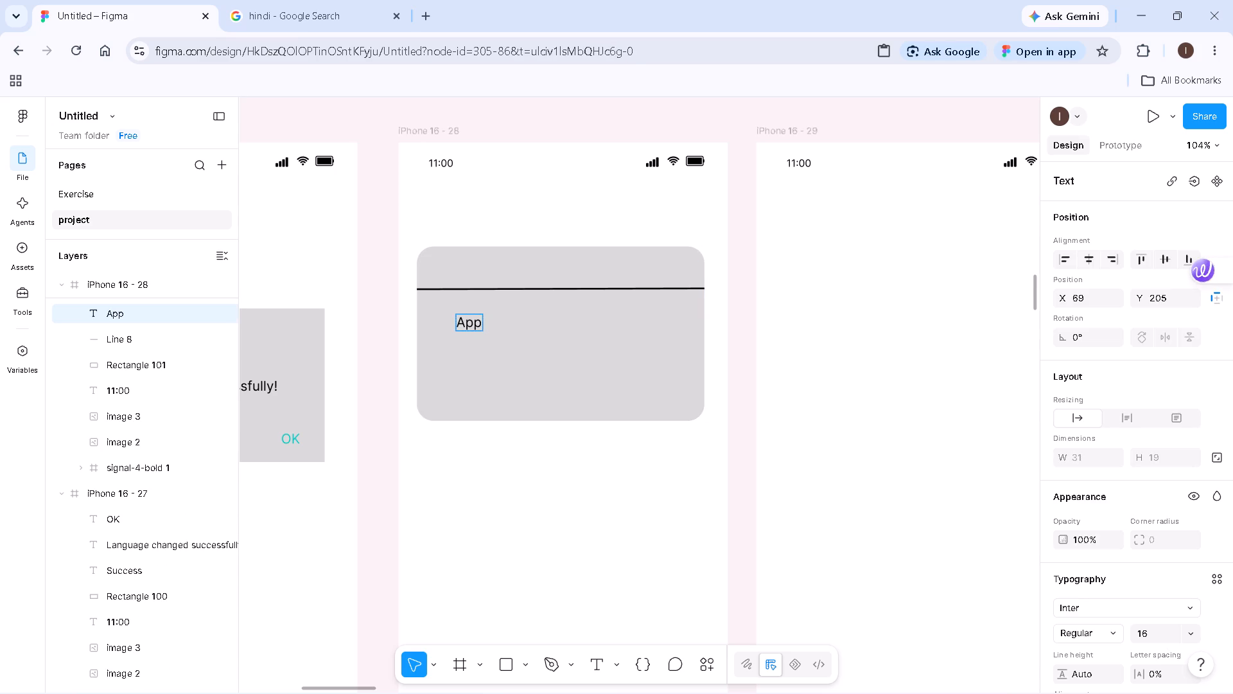
pyautogui.write('Lock')
pyautogui.click(596, 655)
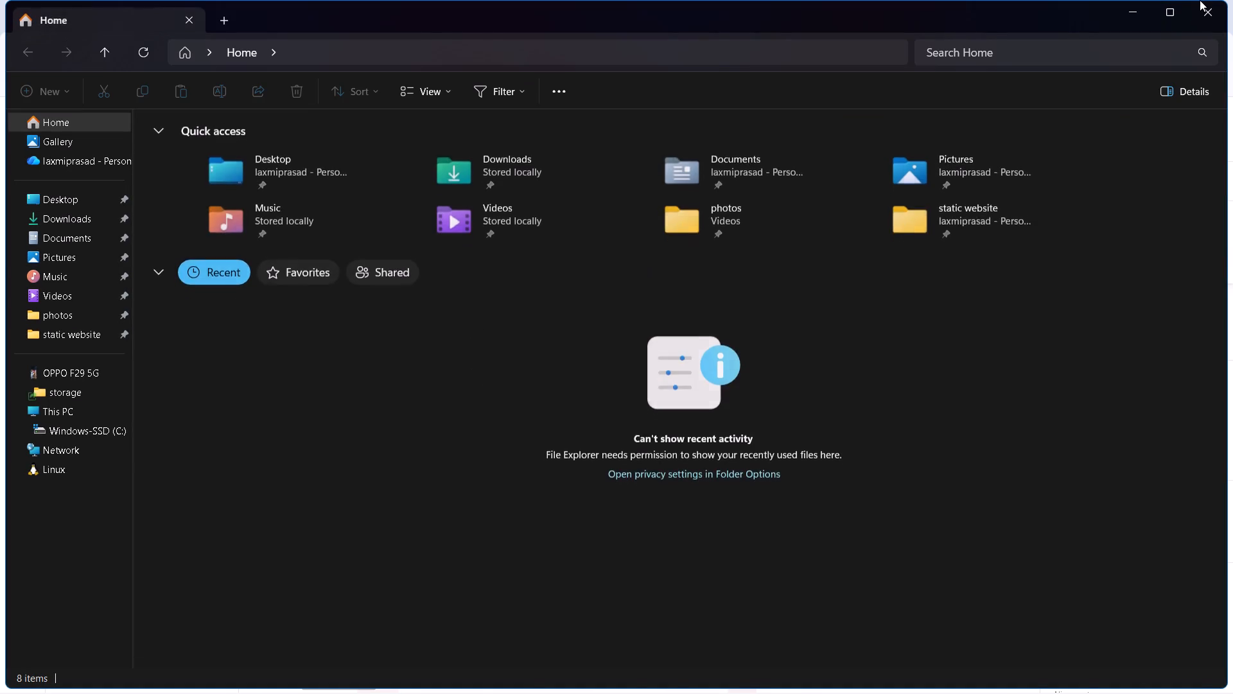
# Close the File Explorer window and return to the Figma design.
pyautogui.click(1212, 11)
pyautogui.click(591, 574)
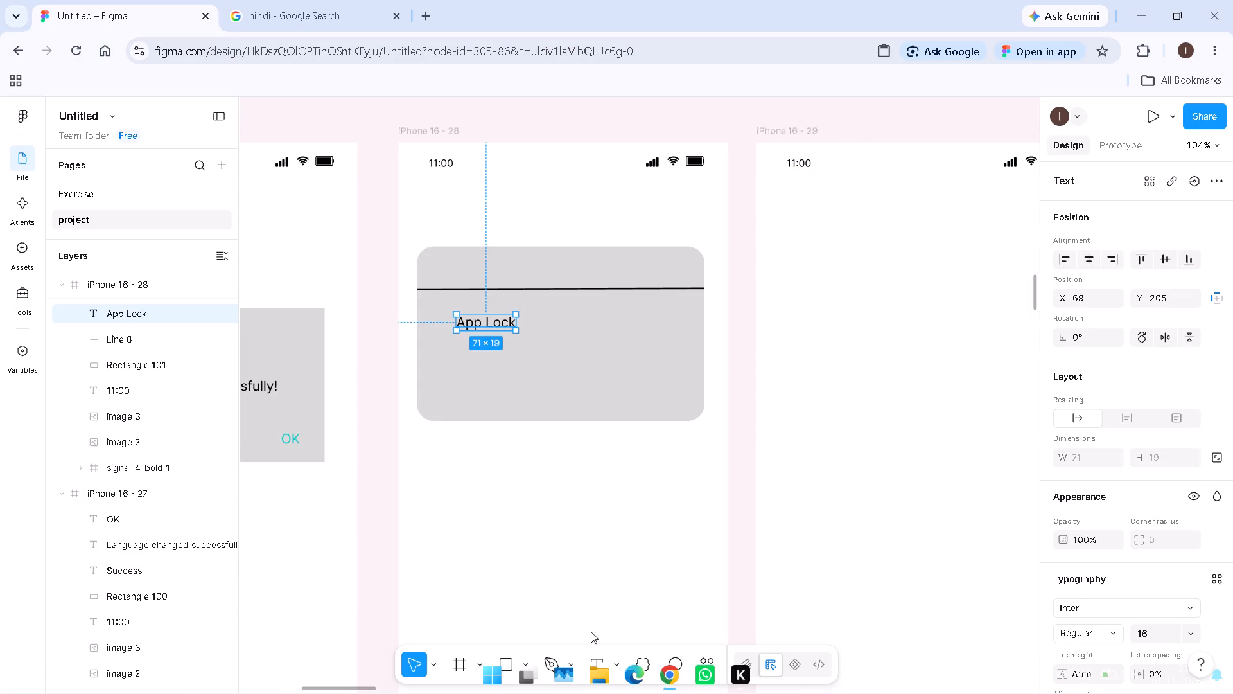
# Add the text "Disabled" directly below App Lock in the iPhone 16 - 28 card.
pyautogui.click(601, 664)
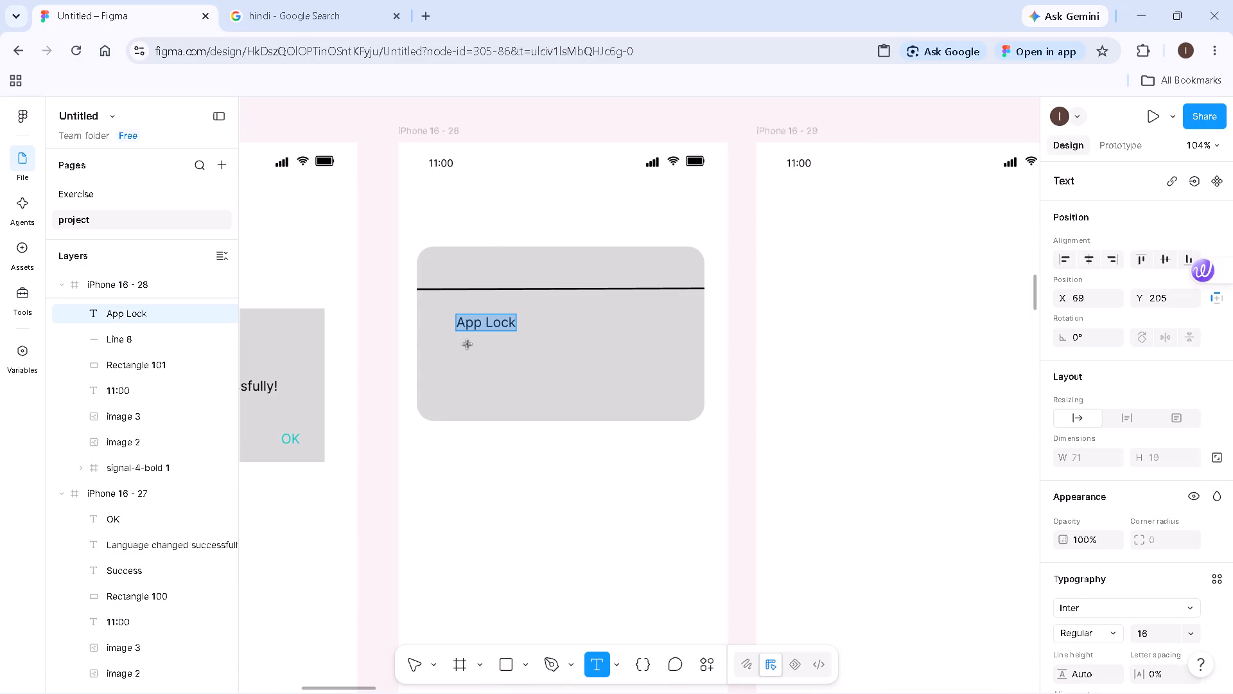
pyautogui.click(464, 343)
pyautogui.write('Dis')
pyautogui.write('abled')
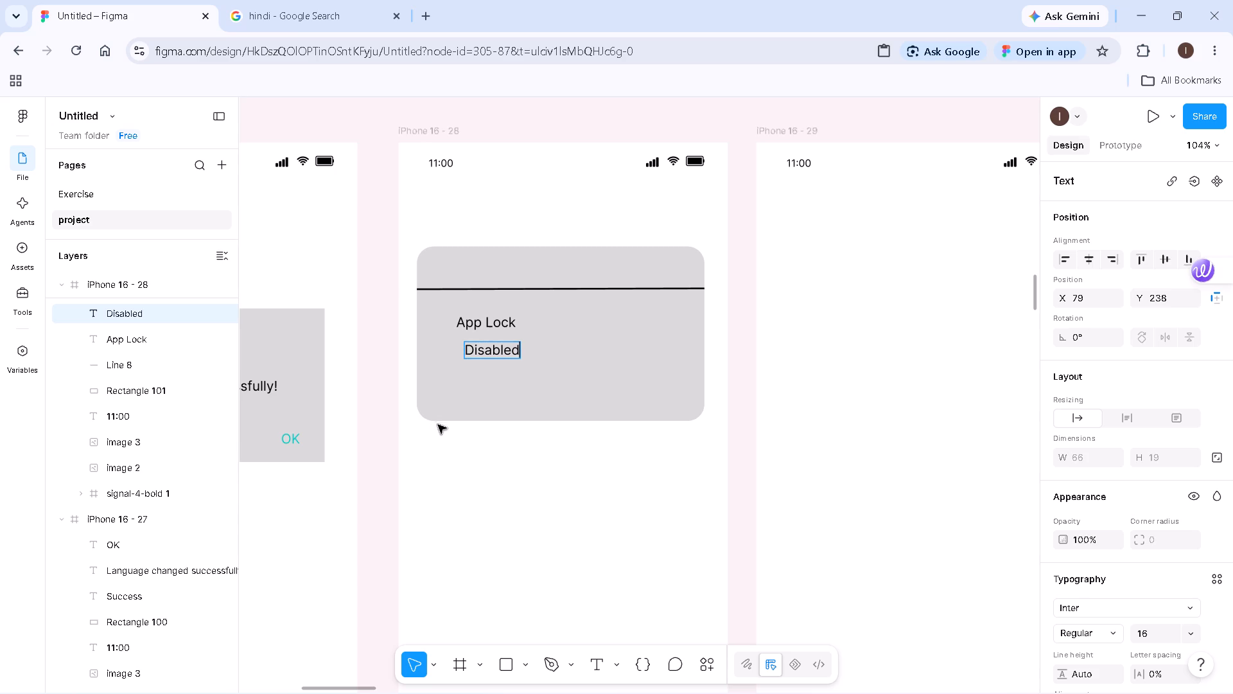
pyautogui.doubleClick(488, 454)
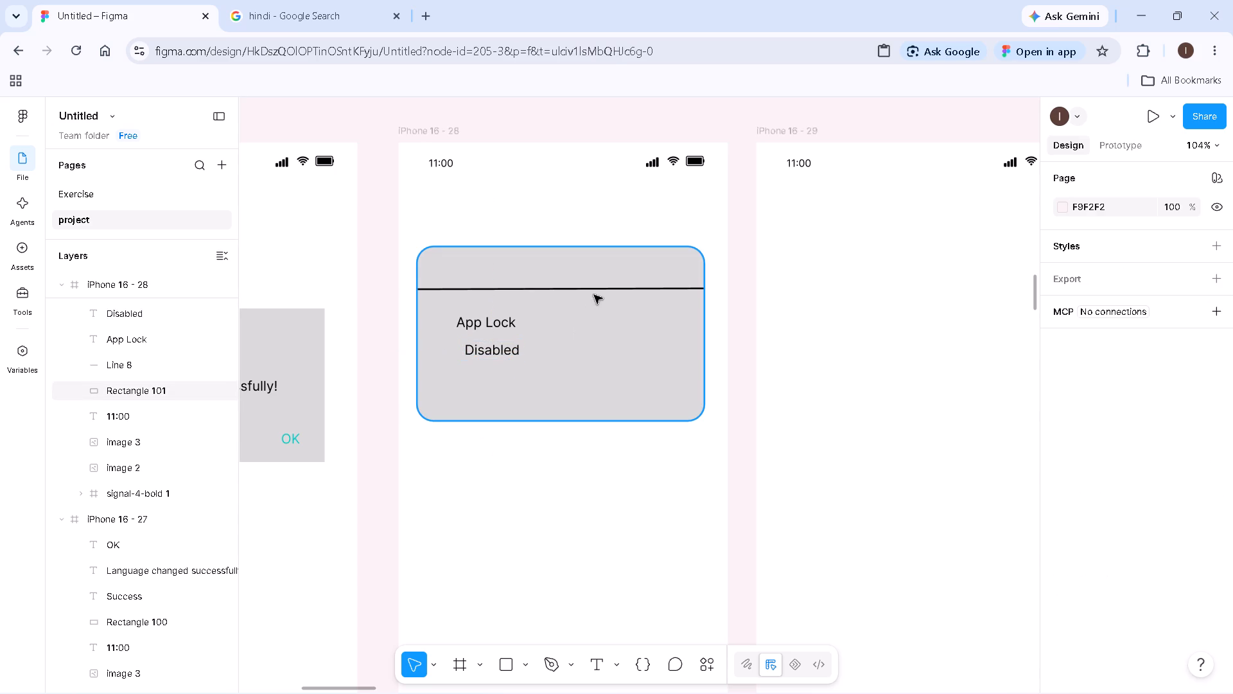
# Duplicate the card's divider line and place the copy just below Disabled at about Y 257, with its ends on the card's edges.
pyautogui.click(595, 289)
pyautogui.rightClick(595, 289)
pyautogui.click(526, 377)
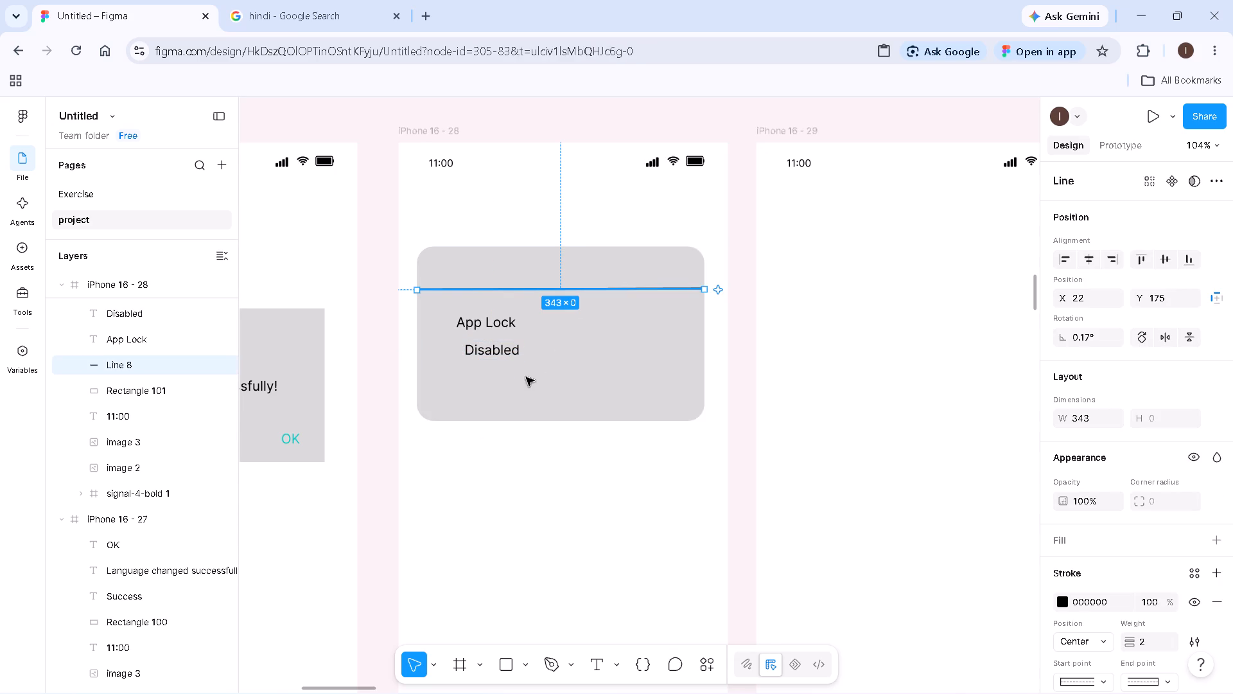
pyautogui.rightClick(526, 377)
pyautogui.click(568, 183)
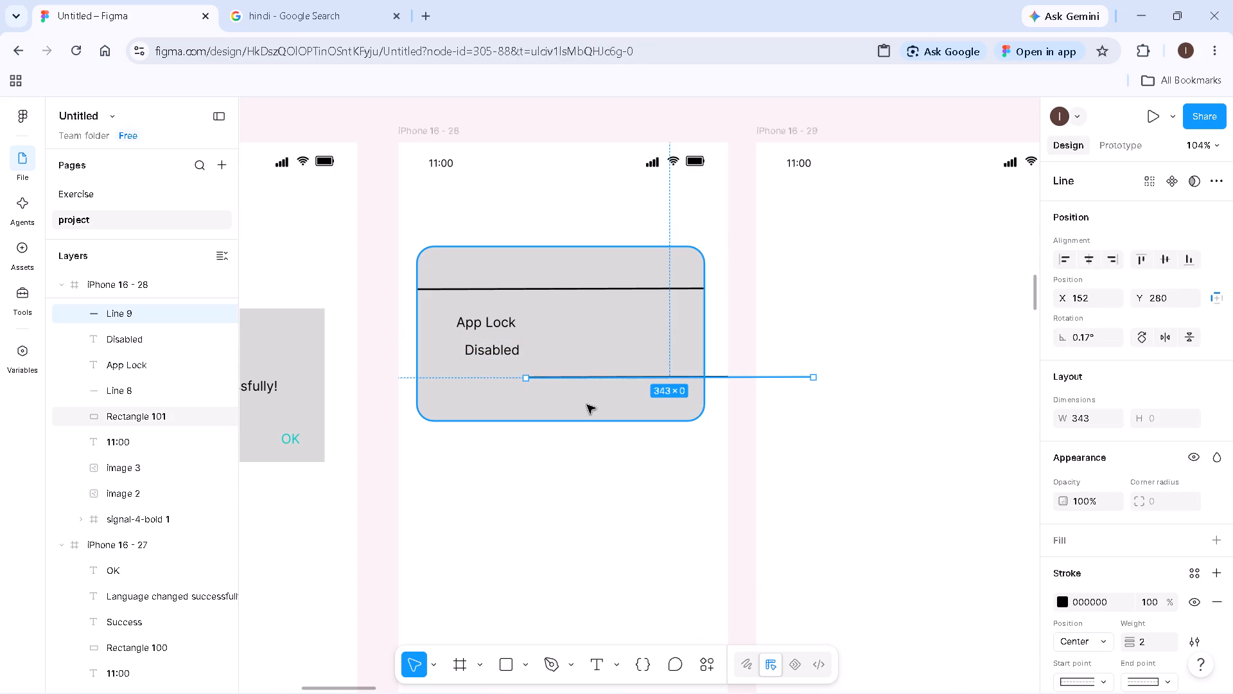
pyautogui.moveTo(587, 376); pyautogui.dragTo(478, 354)
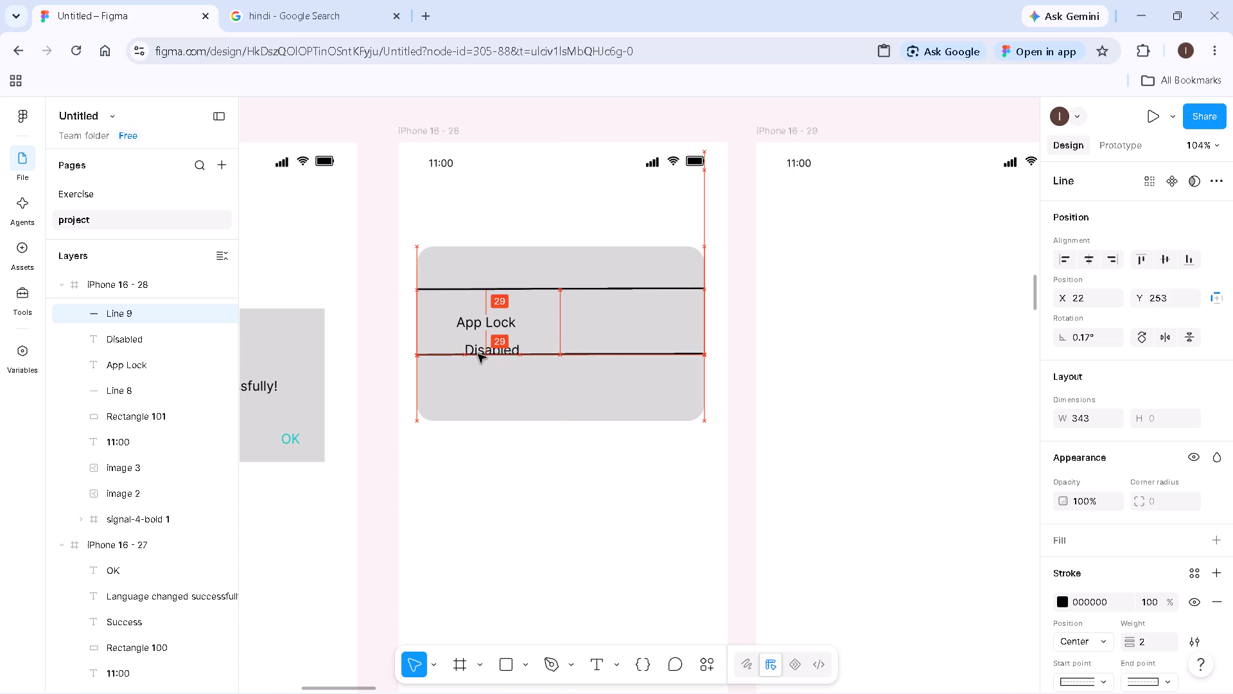
pyautogui.moveTo(478, 354); pyautogui.dragTo(477, 357)
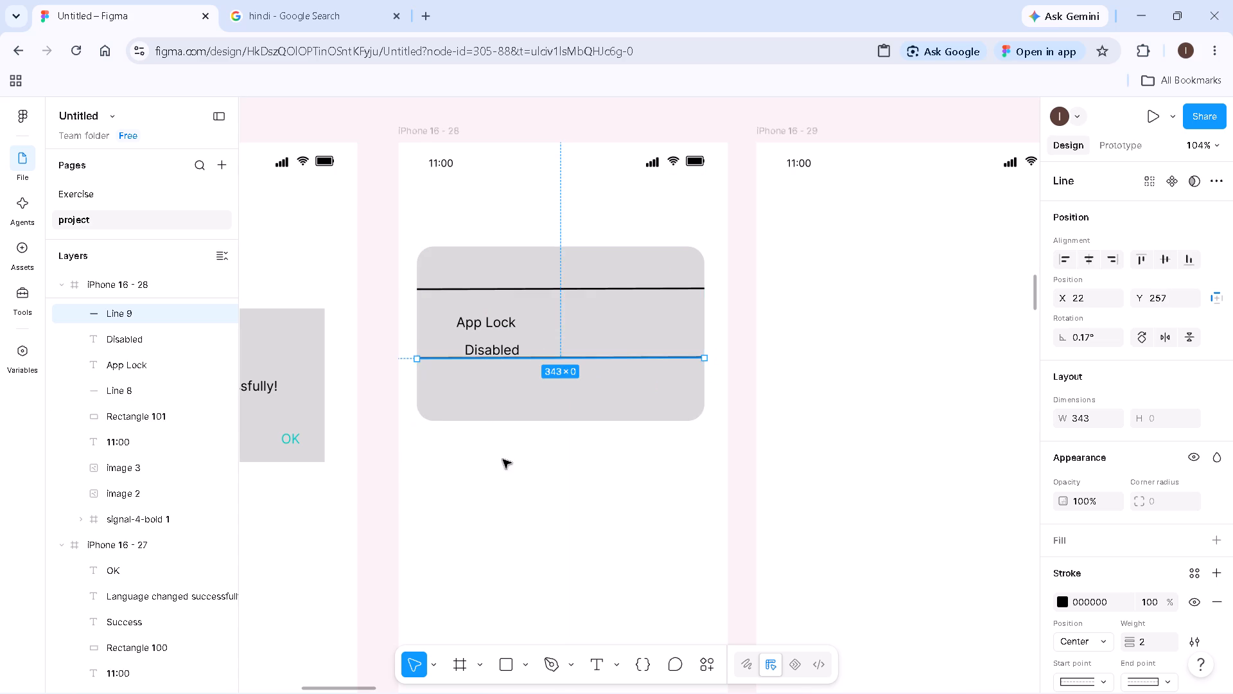
pyautogui.click(503, 461)
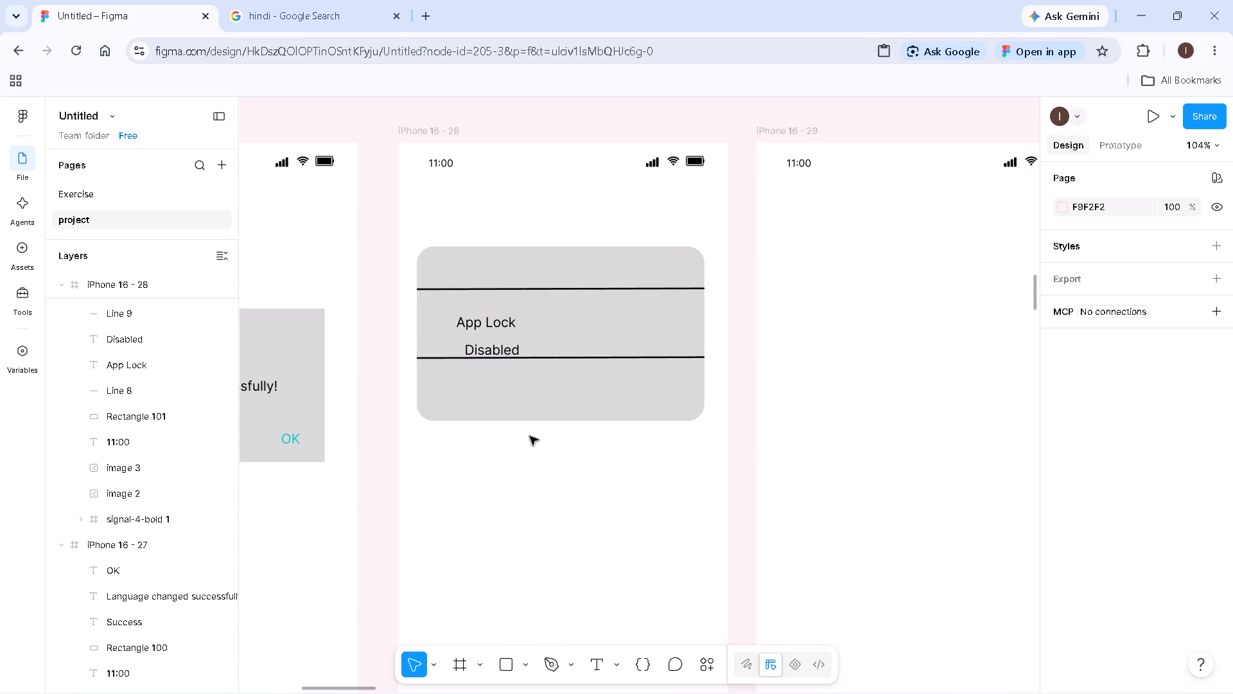
# Add the text "Biometric Unlock" below the second divider line, positioned at about X 64, Y 272.
pyautogui.click(601, 666)
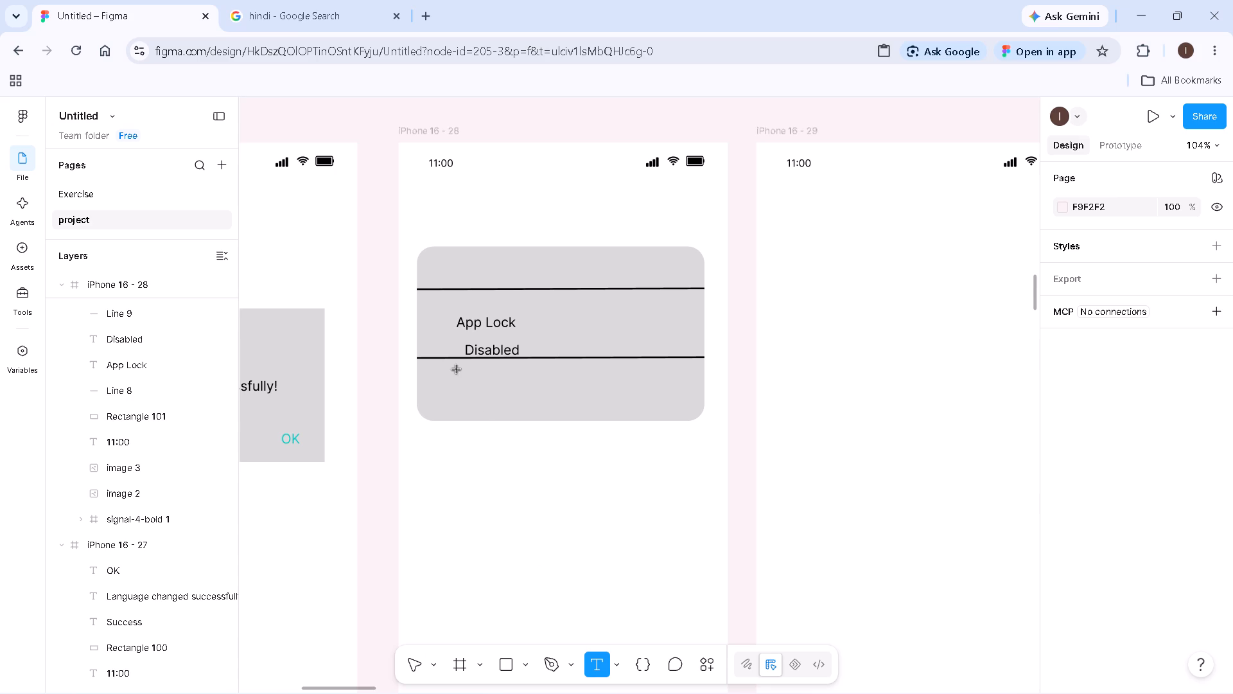
pyautogui.click(457, 376)
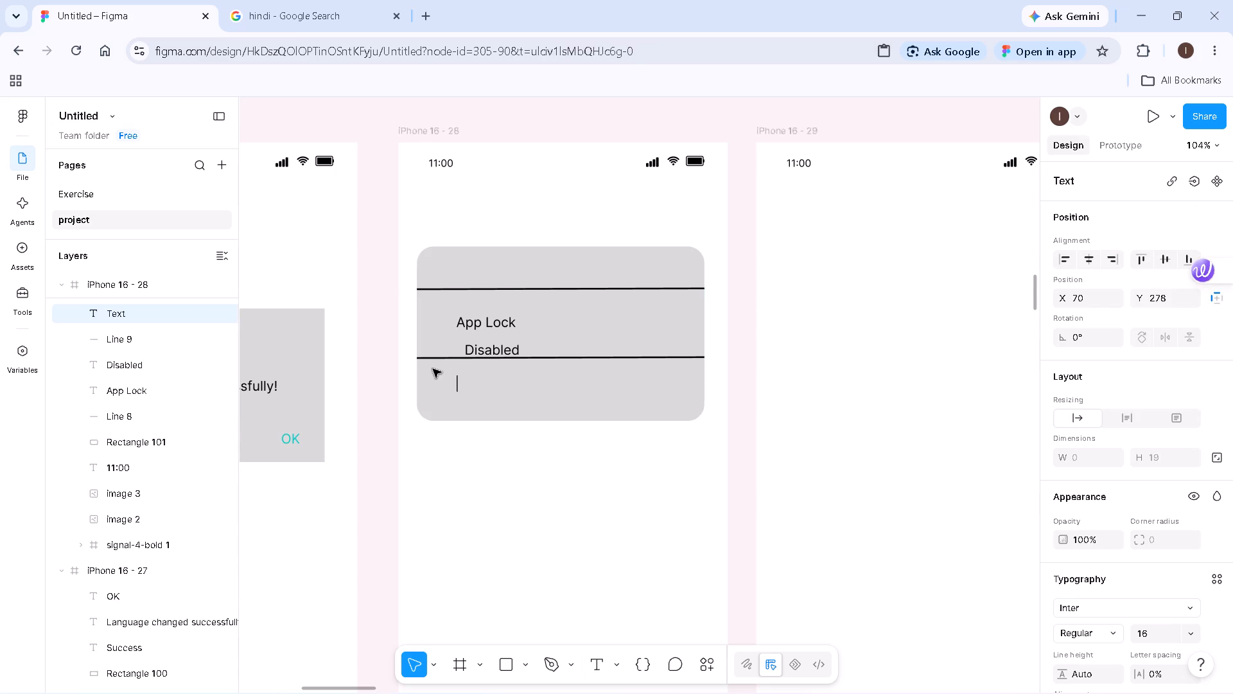
pyautogui.write('Bio')
pyautogui.write('met')
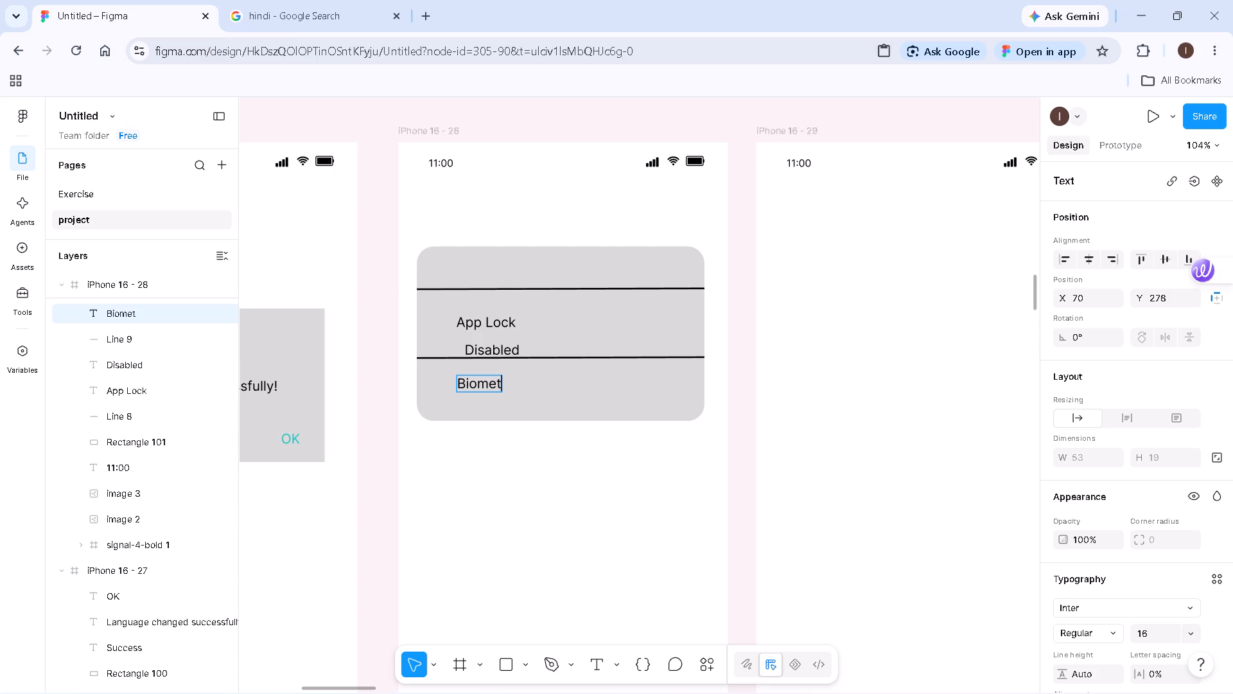
pyautogui.write('ric')
pyautogui.press('space')
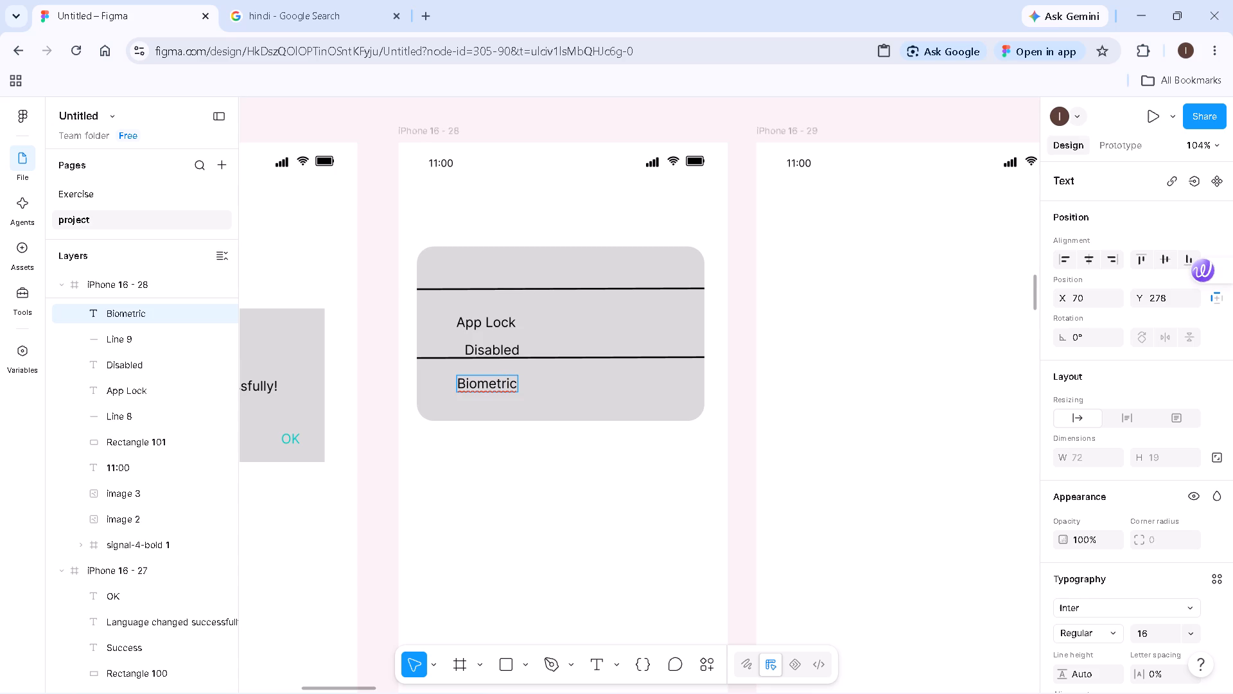
pyautogui.write('Un')
pyautogui.write('lock')
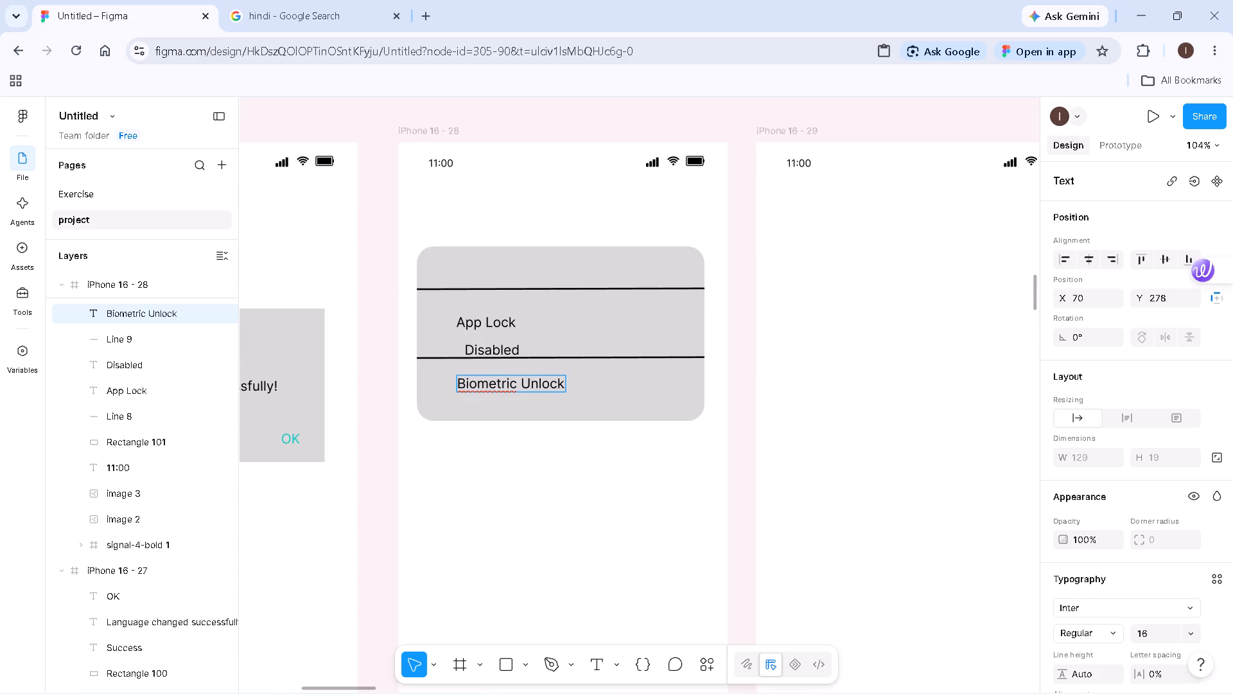
pyautogui.doubleClick(488, 447)
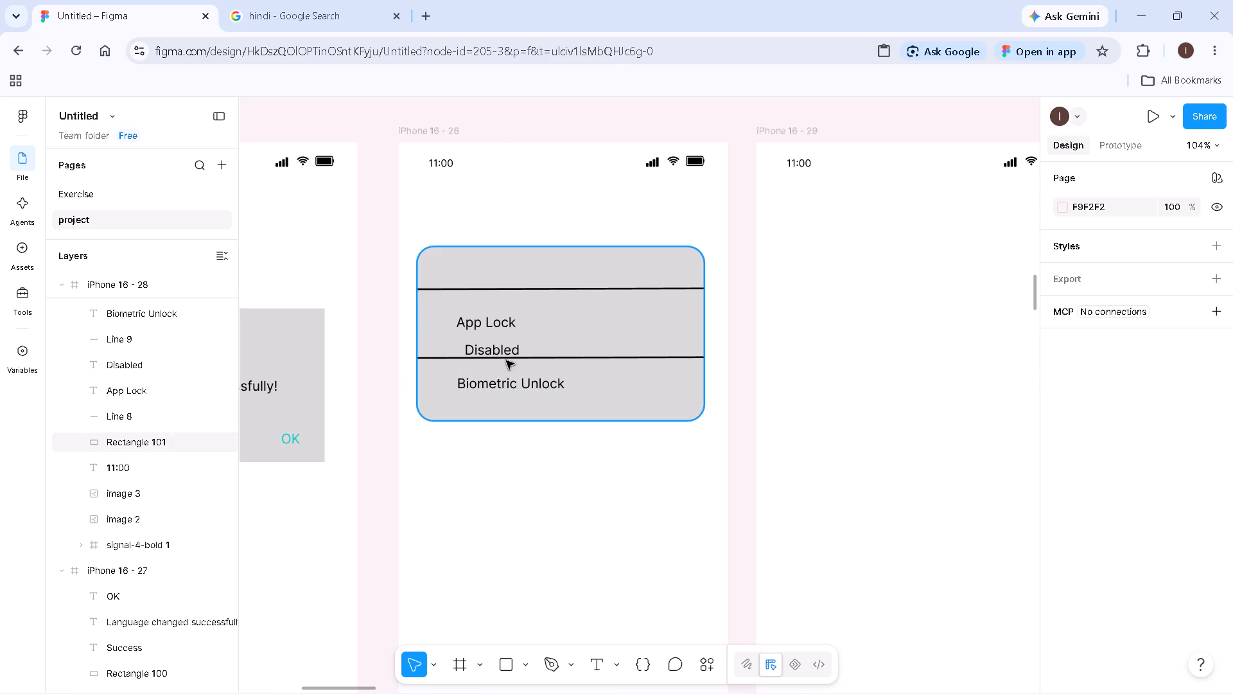
pyautogui.moveTo(502, 383); pyautogui.dragTo(497, 380)
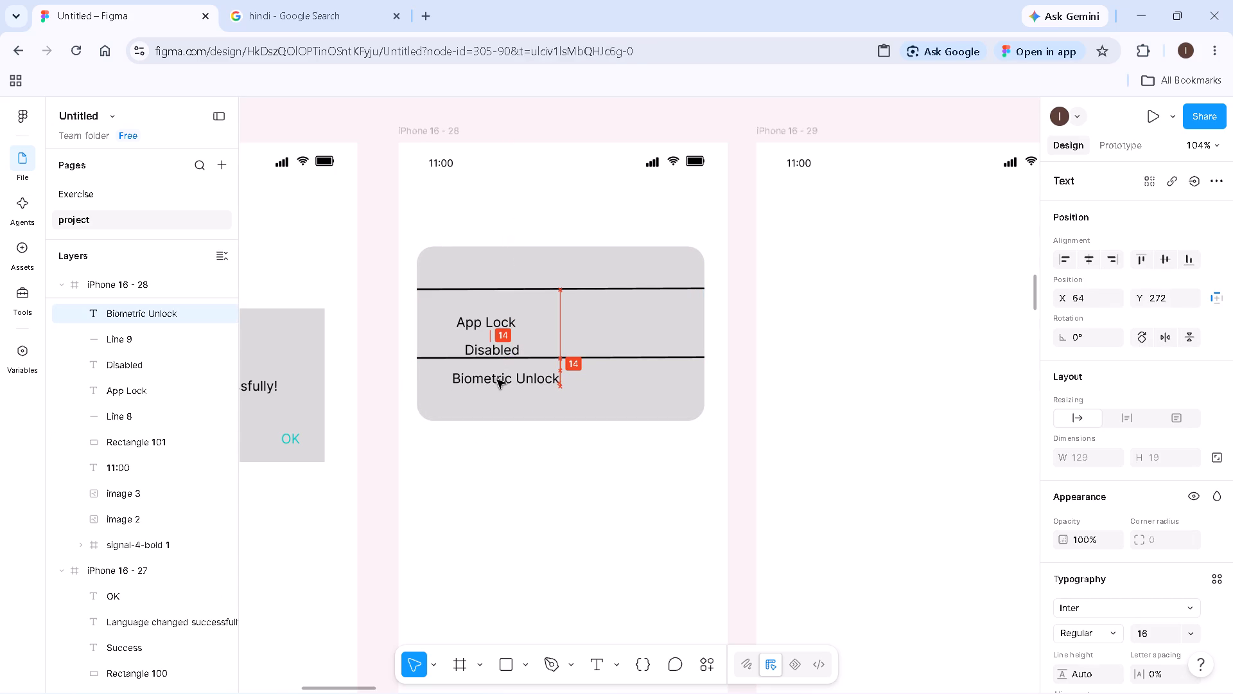
pyautogui.moveTo(497, 380); pyautogui.dragTo(496, 380)
pyautogui.click(543, 519)
# Add the text "Use Face/Touch ID if available" below Biometric Unlock inside the card.
pyautogui.click(599, 662)
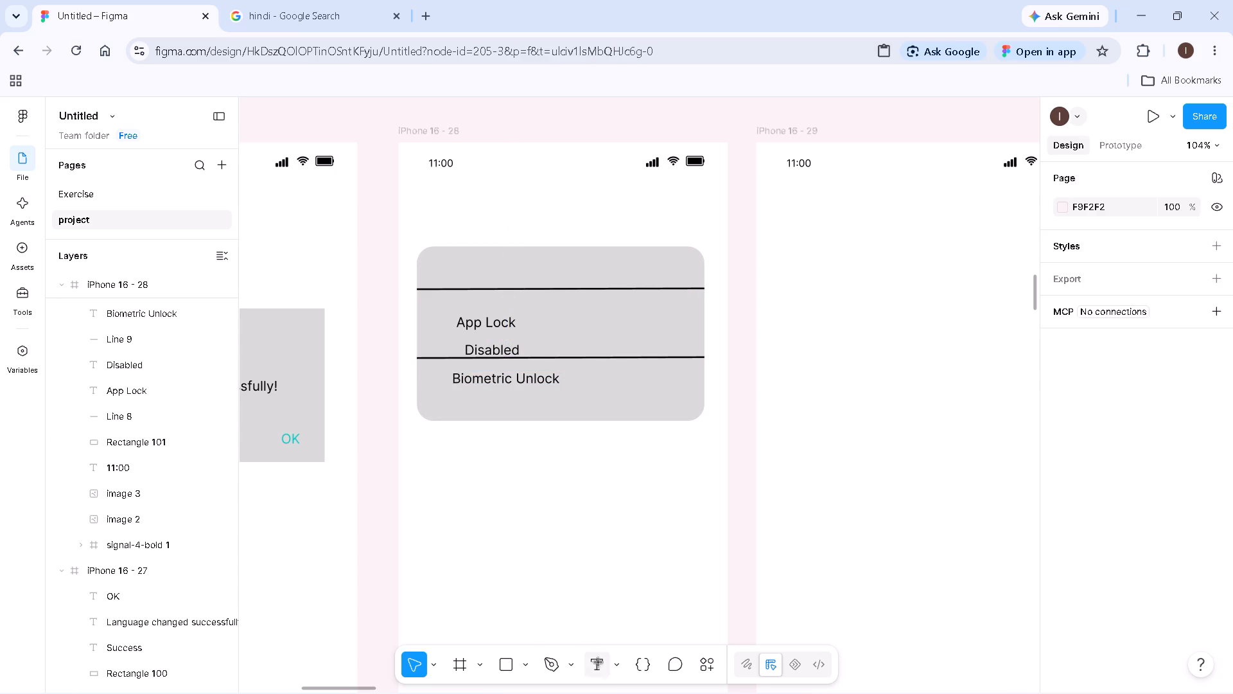
pyautogui.click(457, 397)
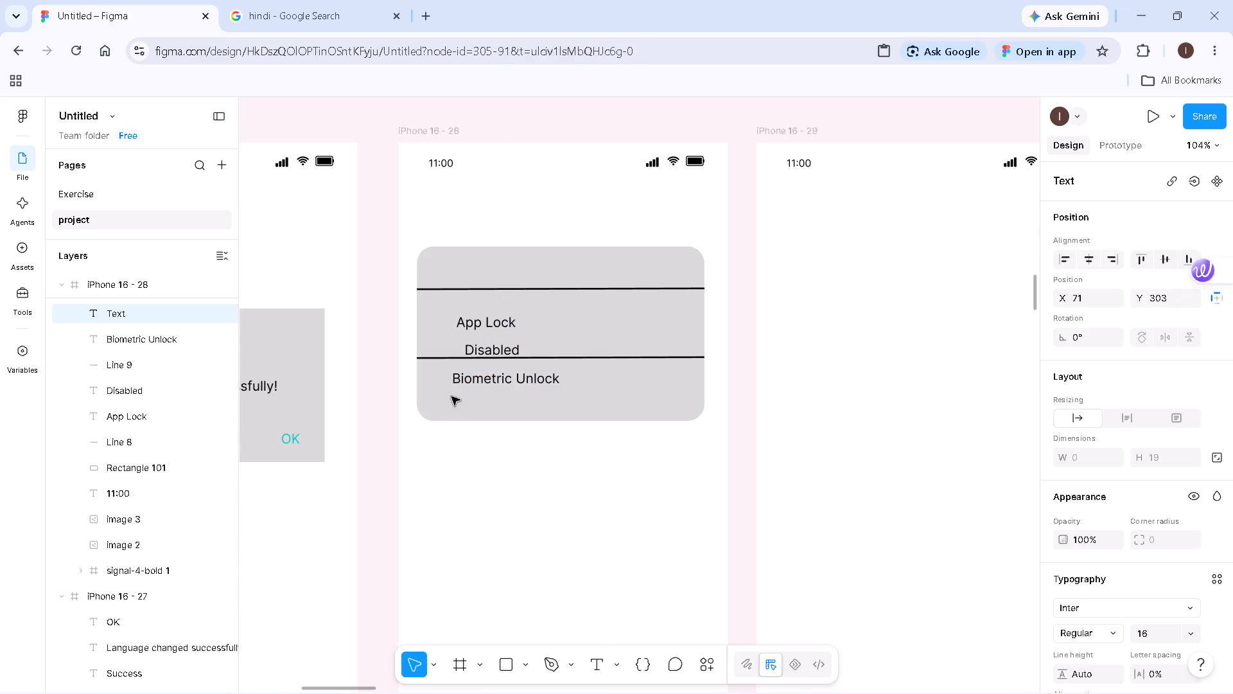
pyautogui.write('Use')
pyautogui.press('space')
pyautogui.write('Face')
pyautogui.press('.')
pyautogui.press('BackSpace')
pyautogui.press('.')
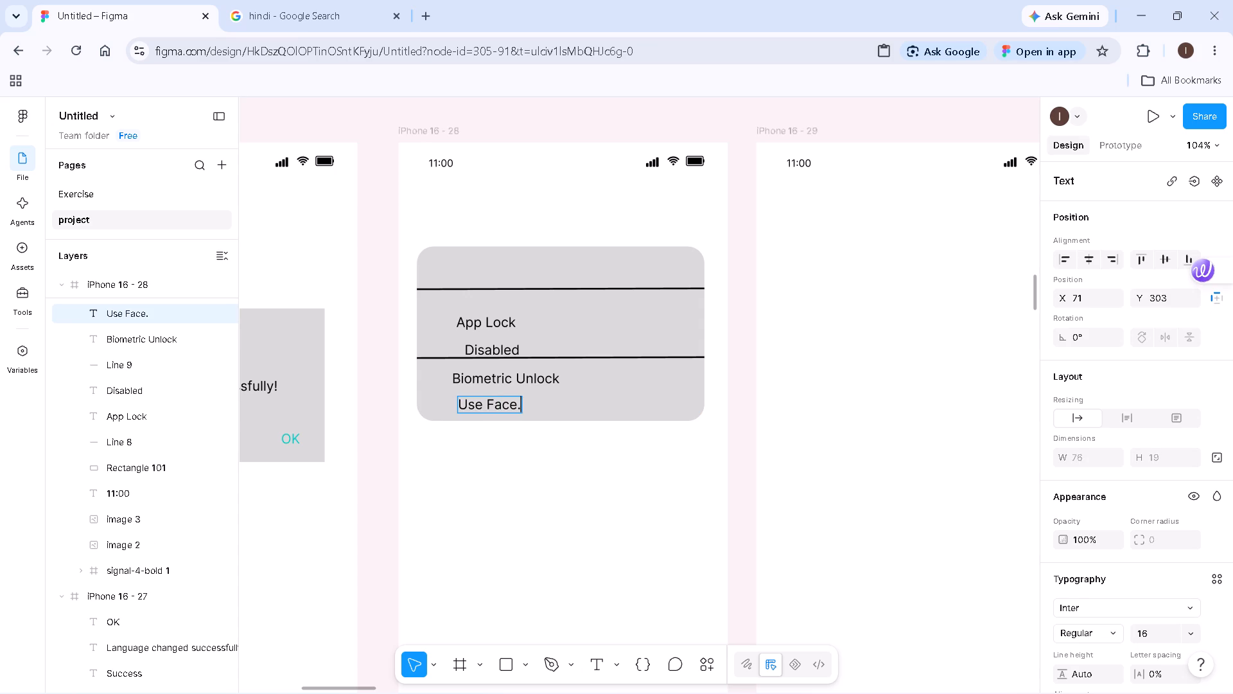
pyautogui.press('BackSpace')
pyautogui.press('/')
pyautogui.write('Touch')
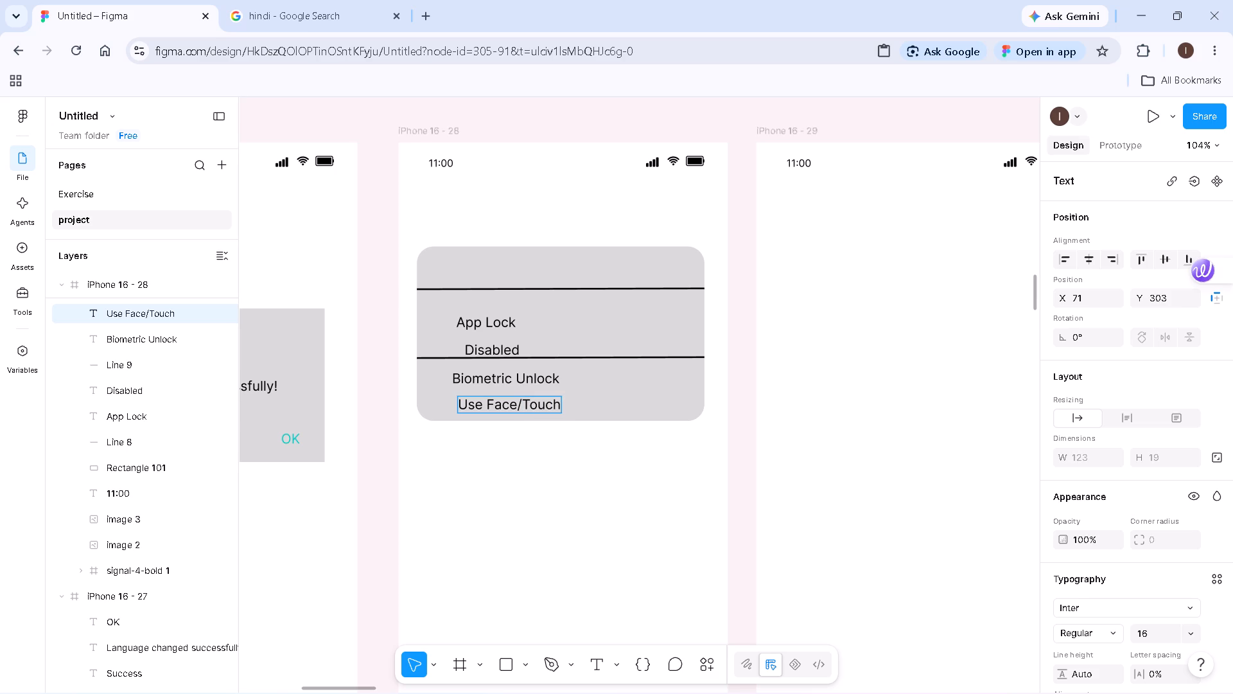
pyautogui.press('space')
pyautogui.hotkey('shift', 'i')
pyautogui.hotkey('shift', 'd')
pyautogui.press('space')
pyautogui.write('if availabe')
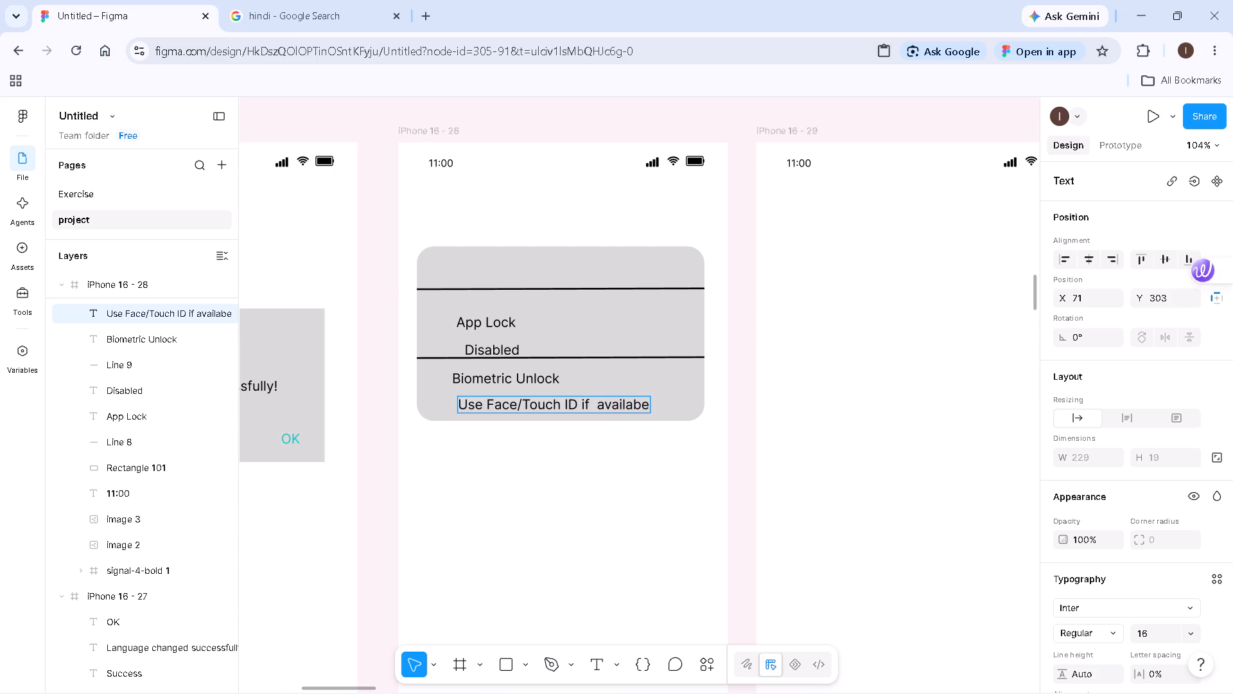
pyautogui.press('BackSpace')
pyautogui.write('le')
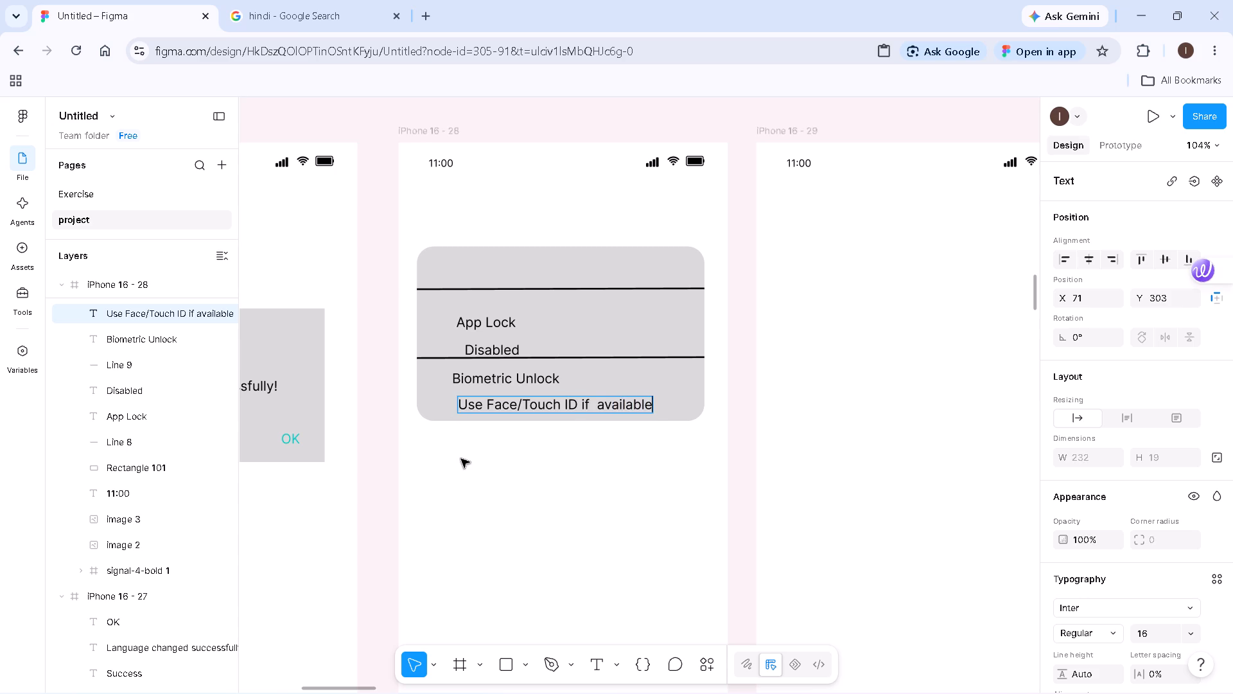
pyautogui.doubleClick(464, 459)
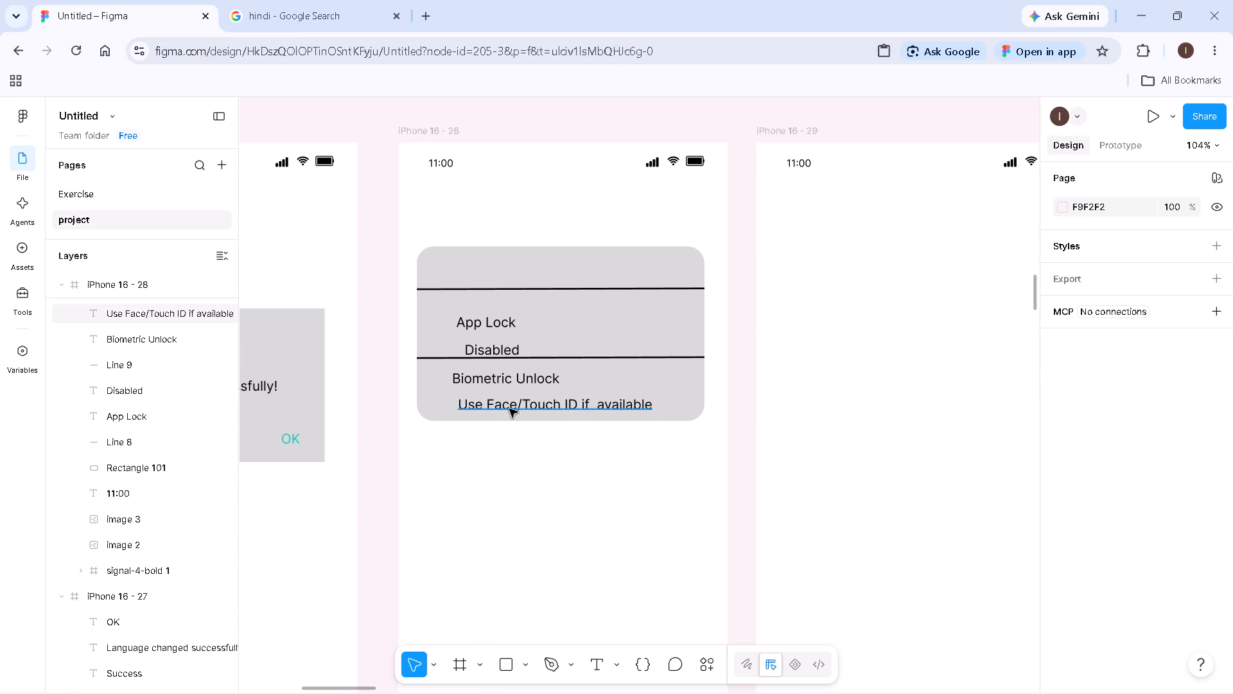
# Set the font size of the "Use Face/Touch ID if available" text to 14.
pyautogui.doubleClick(509, 407)
pyautogui.scroll(-1, 1151, 636)
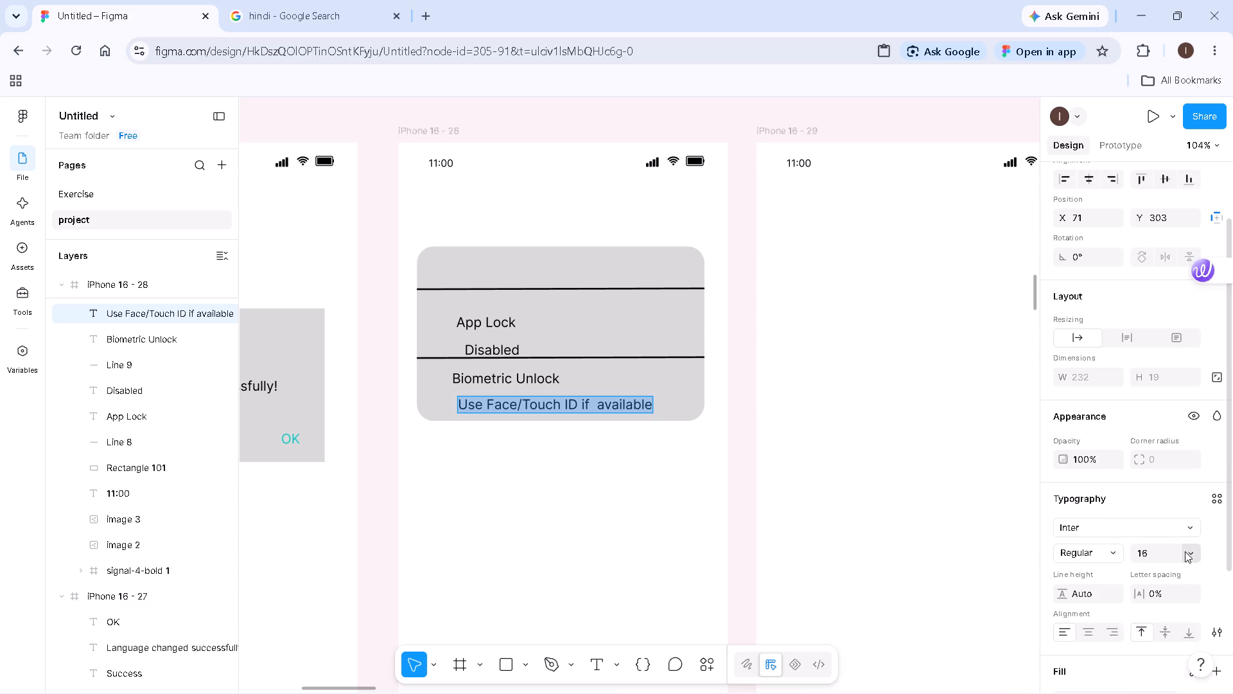
pyautogui.click(1190, 551)
pyautogui.click(1159, 423)
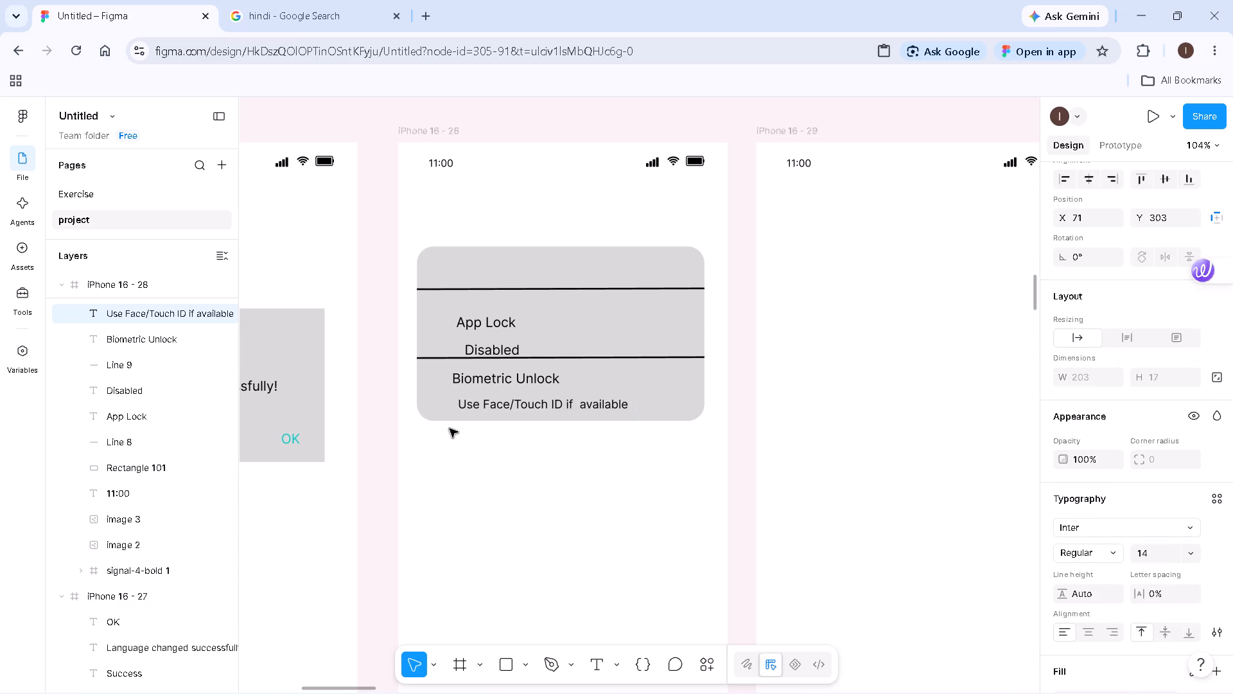
pyautogui.doubleClick(484, 464)
# Reposition the Face/Touch ID, Disabled and App Lock texts so they roughly line up with Biometric Unlock's left edge, with Disabled closer to App Lock.
pyautogui.click(498, 407)
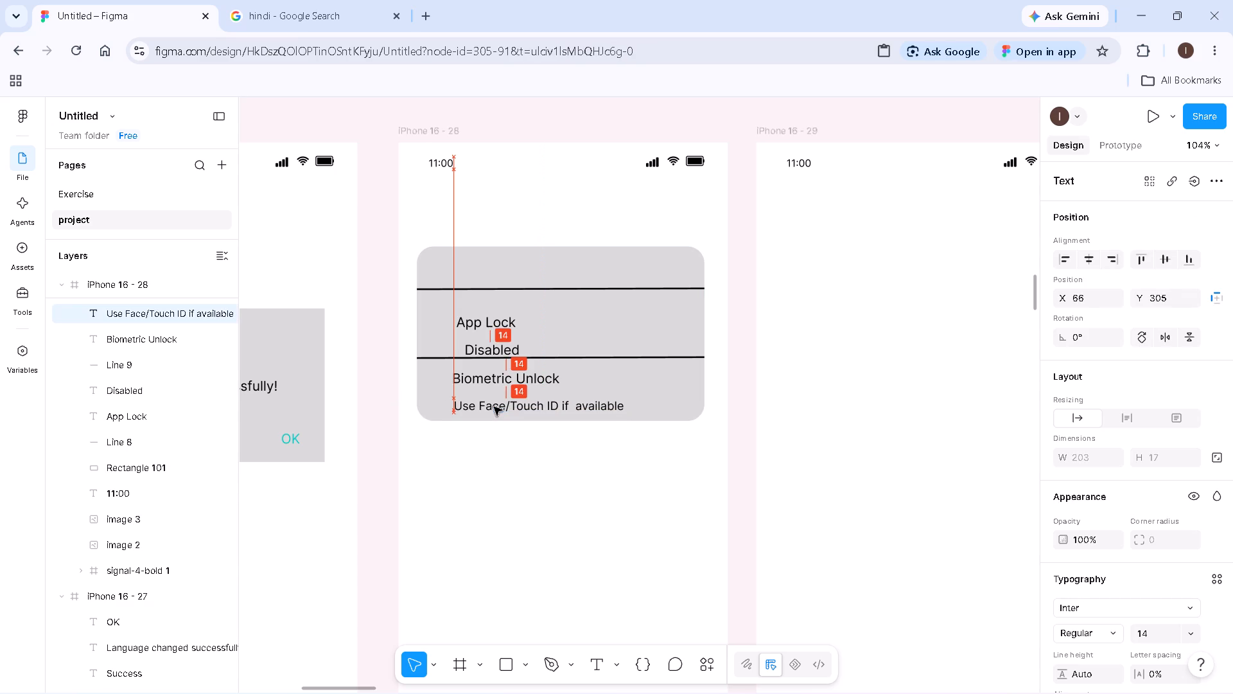
pyautogui.moveTo(493, 351); pyautogui.dragTo(485, 344)
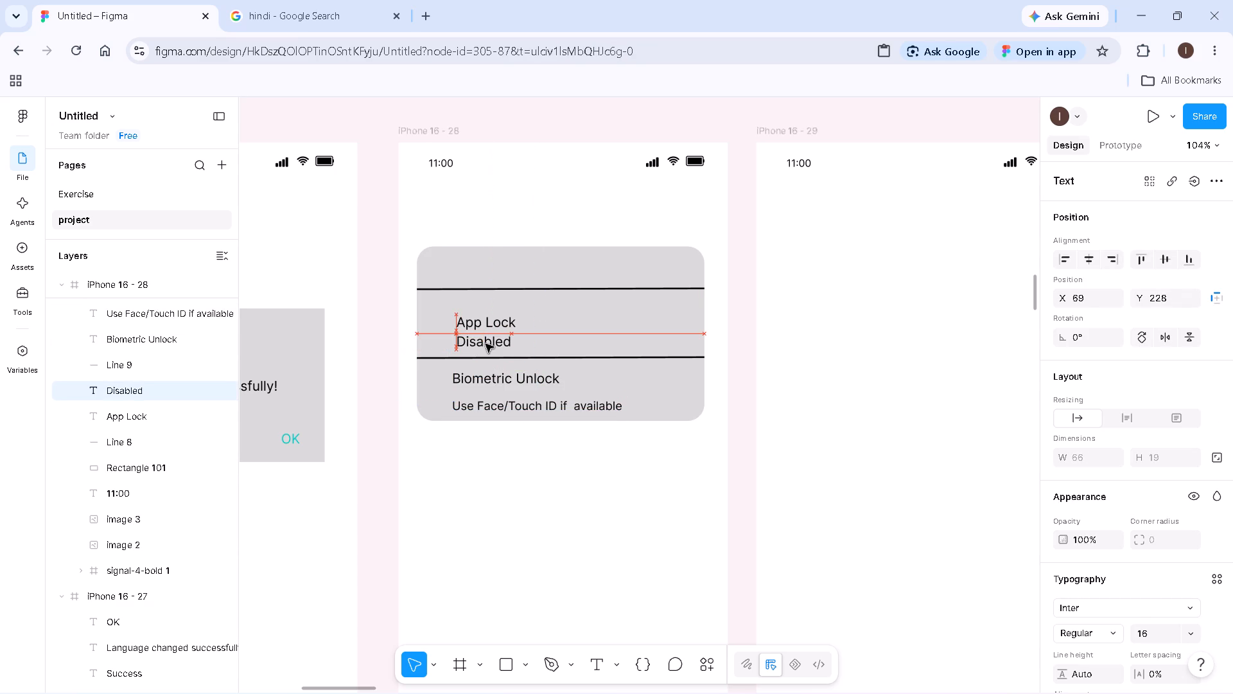
pyautogui.moveTo(485, 344); pyautogui.dragTo(481, 345)
pyautogui.click(488, 323)
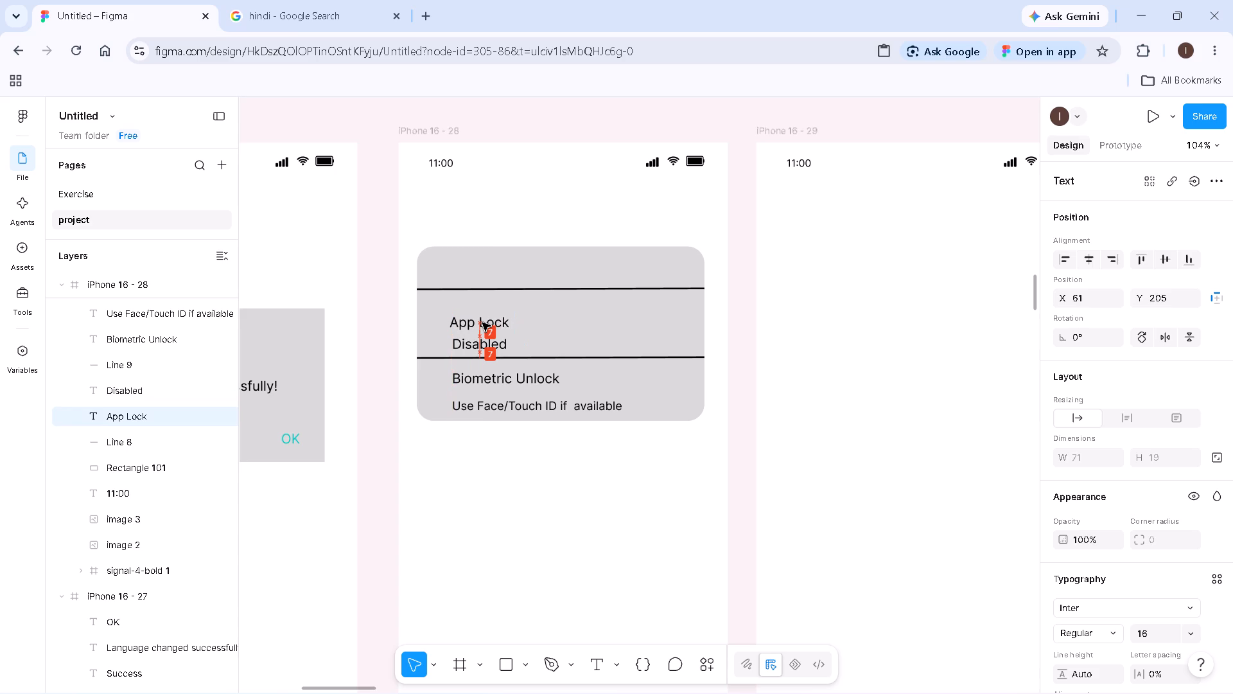
pyautogui.click(514, 520)
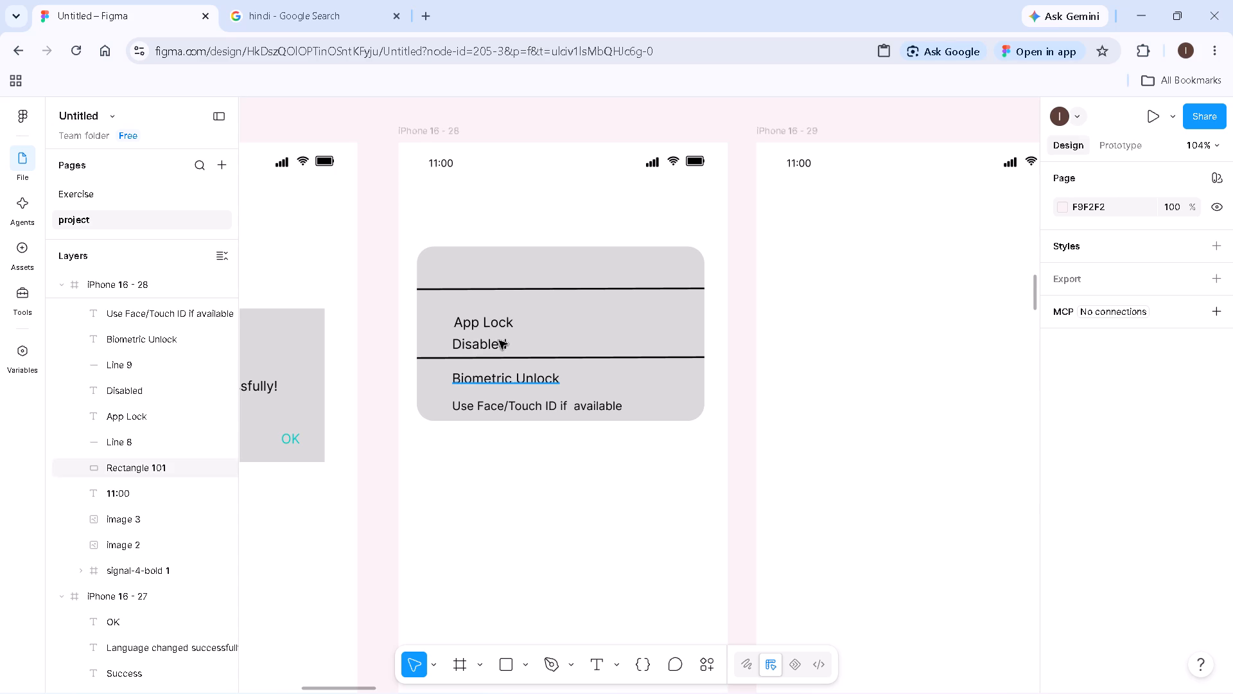
# Lock the grey card rectangle on iPhone 16 - 28 so its contents can be selected separately.
pyautogui.click(444, 368)
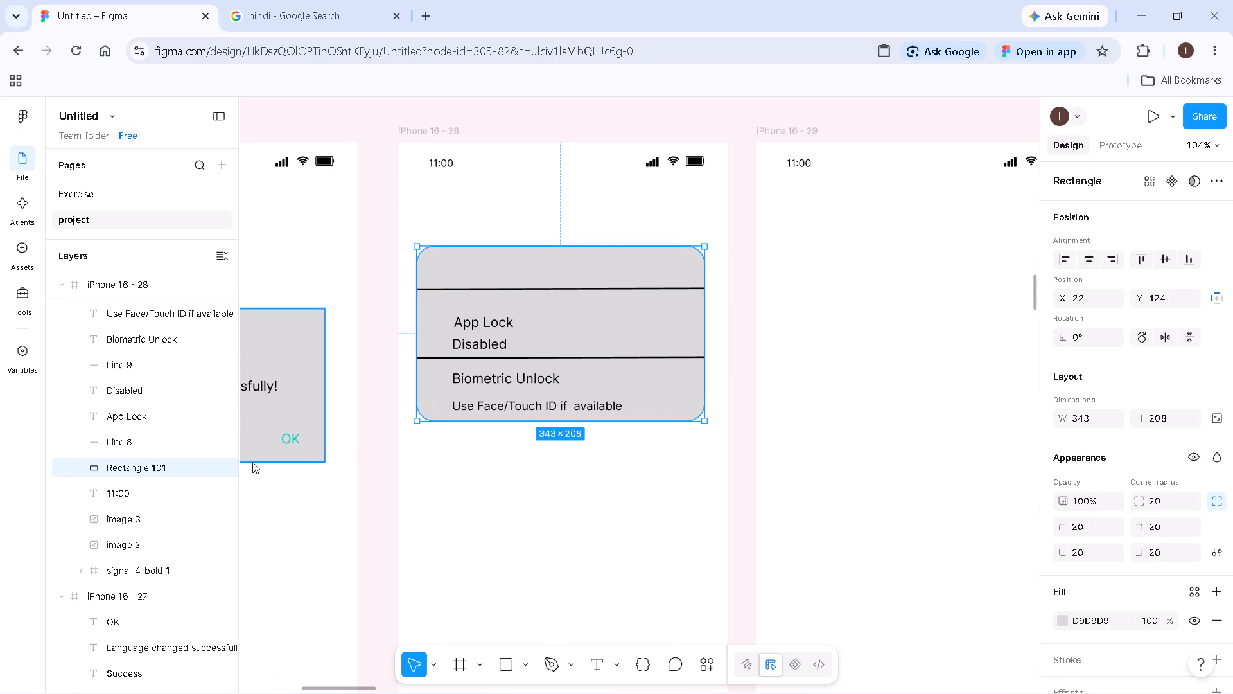
pyautogui.click(202, 464)
# Move the App Lock and Disabled texts together slightly upward between the card's two divider lines.
pyautogui.moveTo(450, 310); pyautogui.dragTo(469, 352)
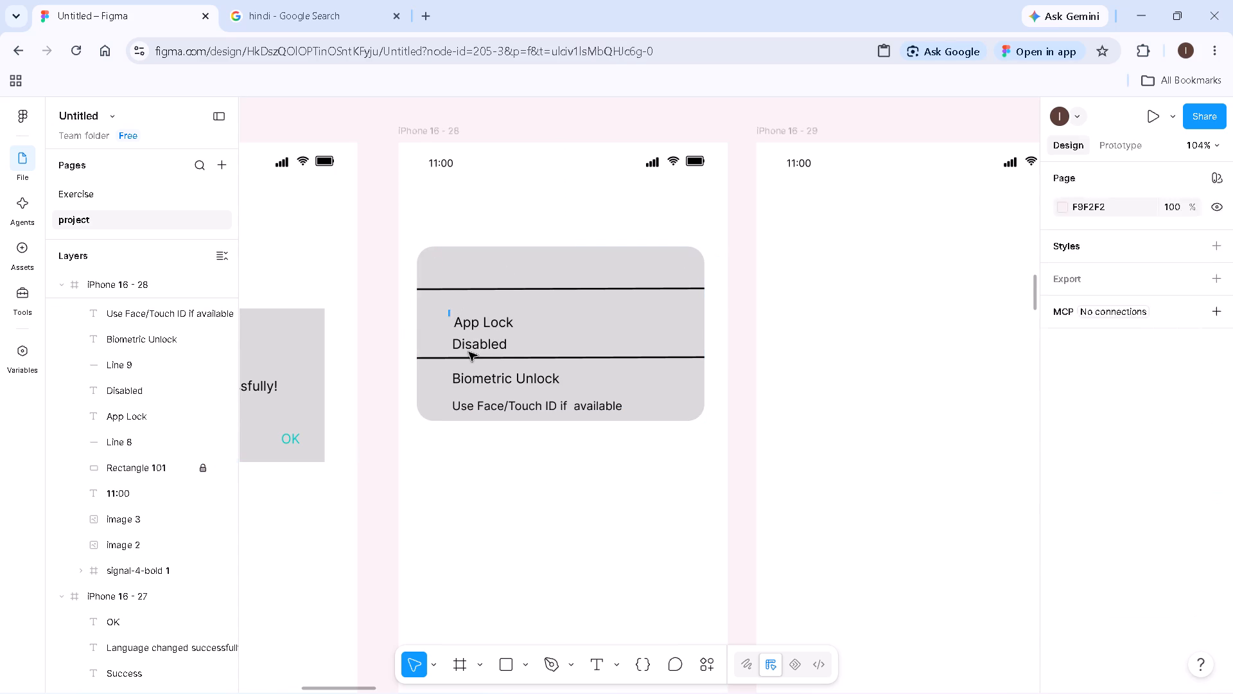
pyautogui.moveTo(469, 352); pyautogui.dragTo(488, 357)
pyautogui.click(477, 348)
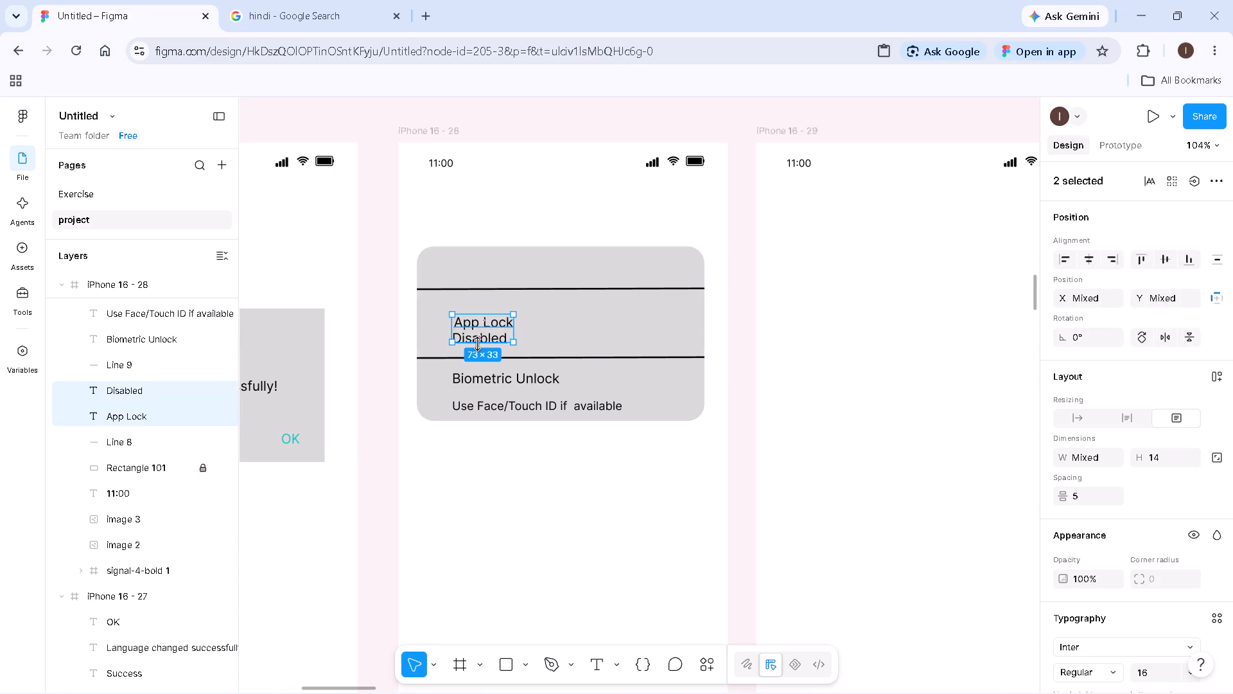
pyautogui.click(484, 469)
pyautogui.moveTo(443, 311); pyautogui.dragTo(478, 355)
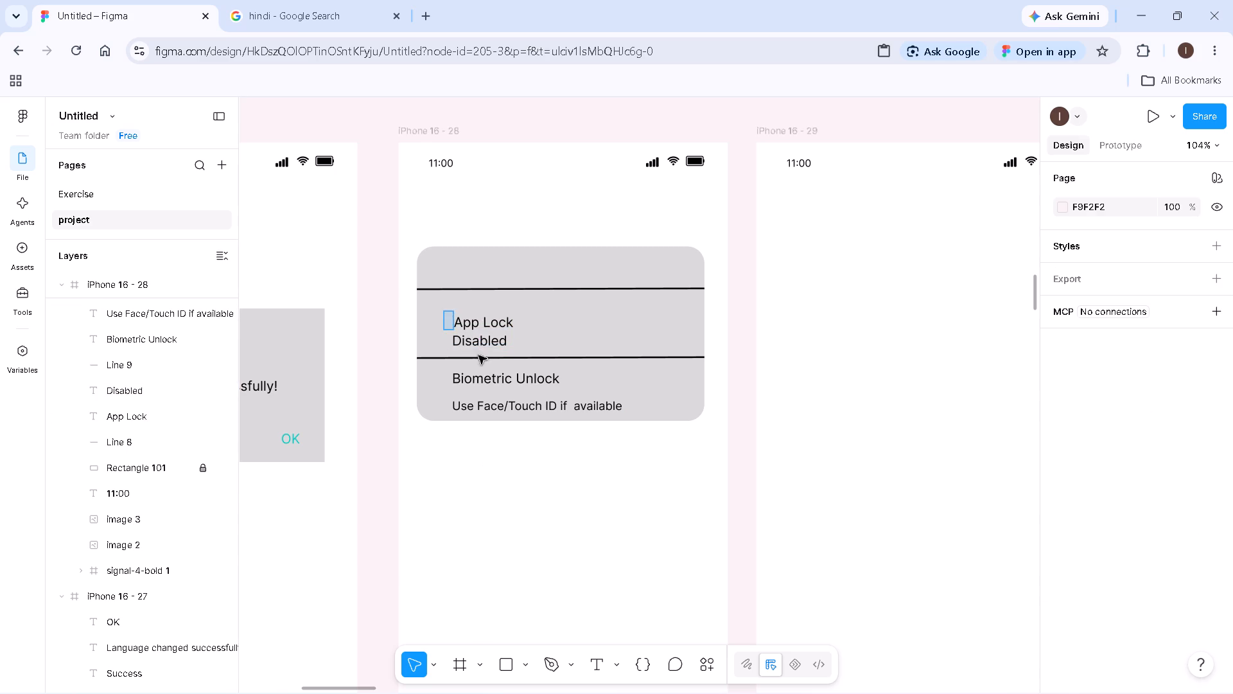
pyautogui.moveTo(478, 355); pyautogui.dragTo(492, 354)
pyautogui.moveTo(477, 326); pyautogui.dragTo(477, 316)
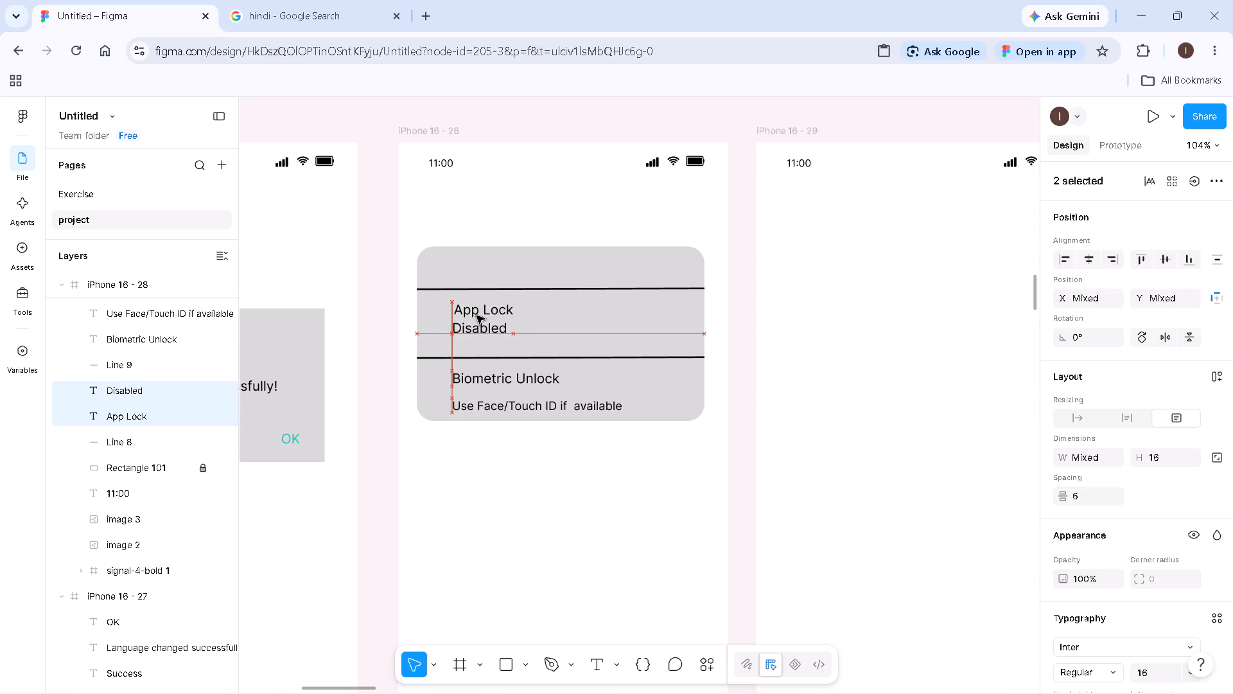
pyautogui.moveTo(477, 316); pyautogui.dragTo(480, 319)
# Shift the Biometric Unlock and "Use Face/Touch ID if available" texts together slightly left to X 61.
pyautogui.click(448, 371)
pyautogui.moveTo(446, 369); pyautogui.dragTo(515, 416)
pyautogui.click(502, 397)
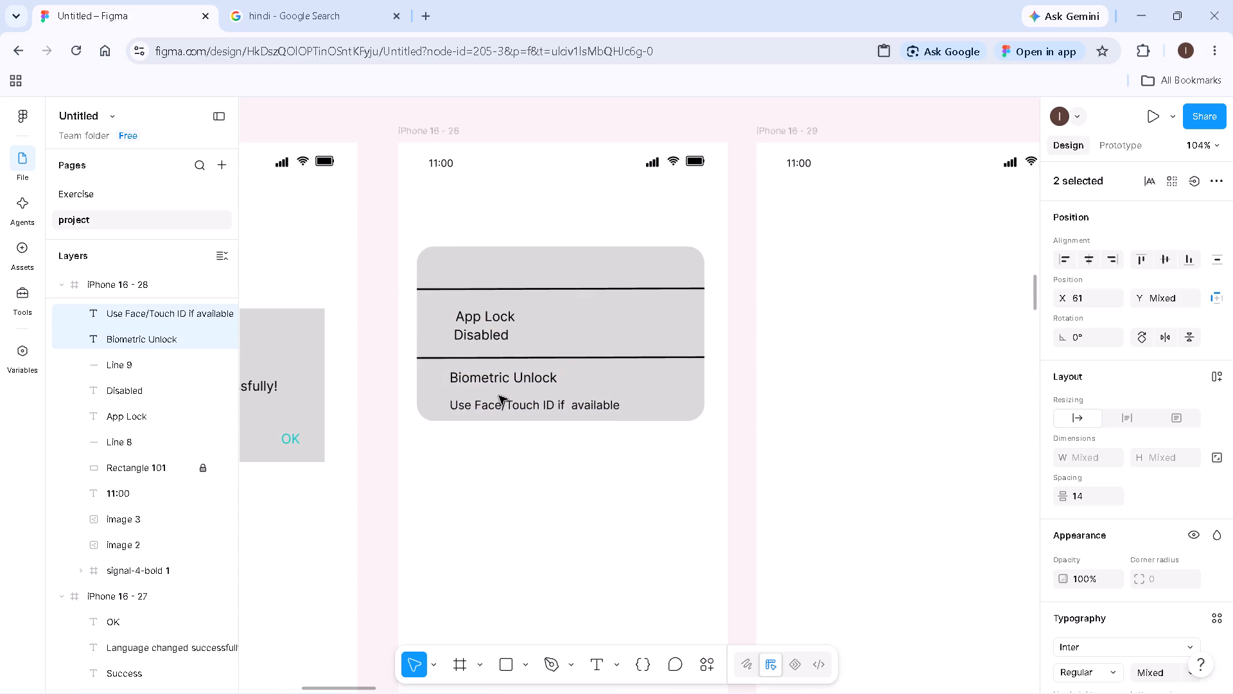
pyautogui.click(477, 436)
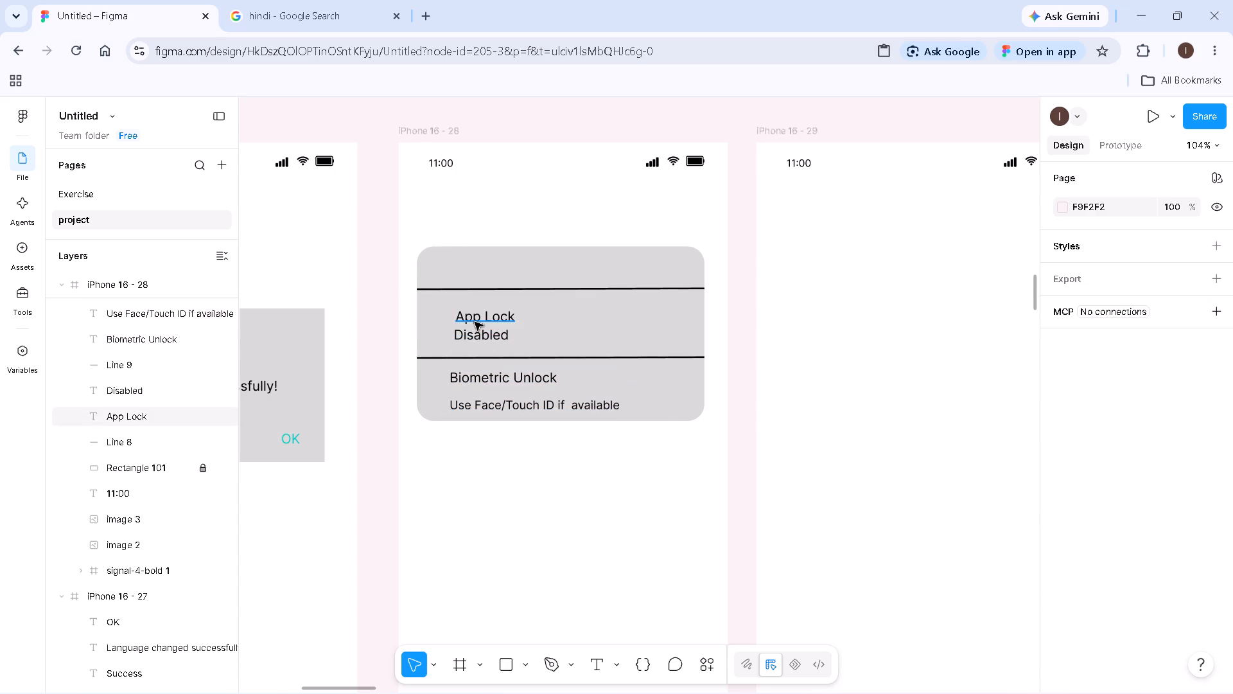
# Move the App Lock text slightly up to widen the gap between it and Disabled.
pyautogui.doubleClick(475, 322)
pyautogui.click(530, 328)
pyautogui.moveTo(487, 316); pyautogui.dragTo(486, 314)
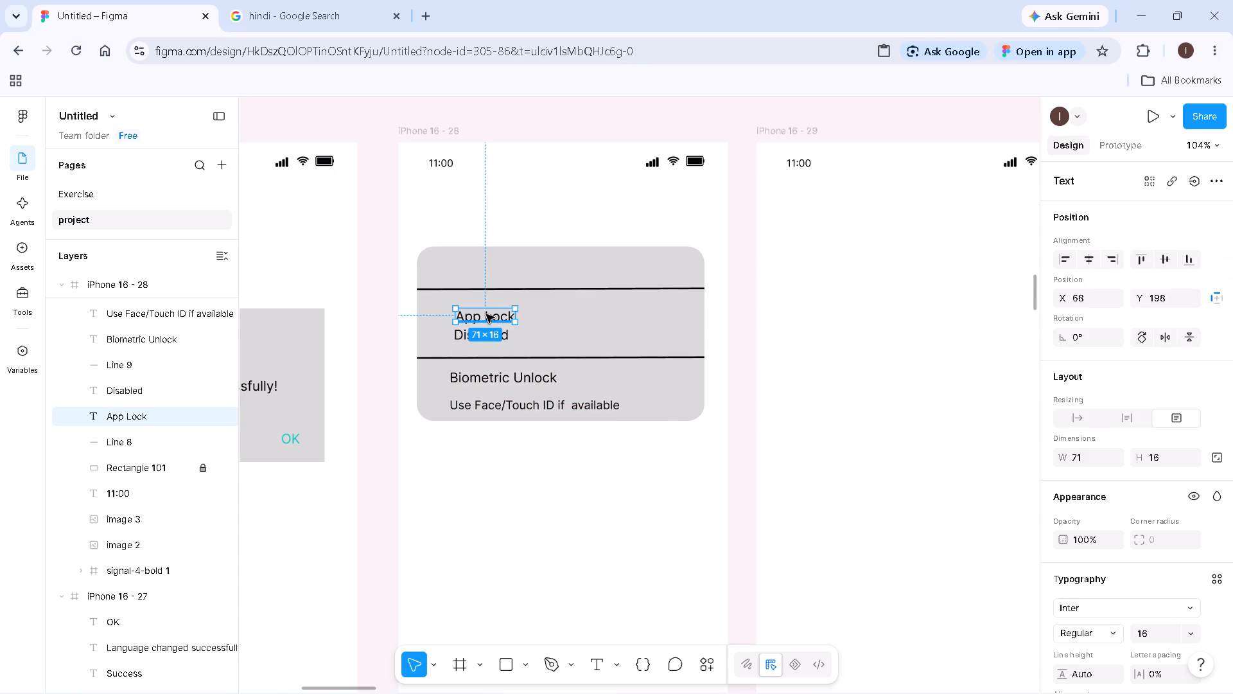
pyautogui.moveTo(486, 314); pyautogui.dragTo(485, 308)
pyautogui.click(565, 342)
pyautogui.click(476, 339)
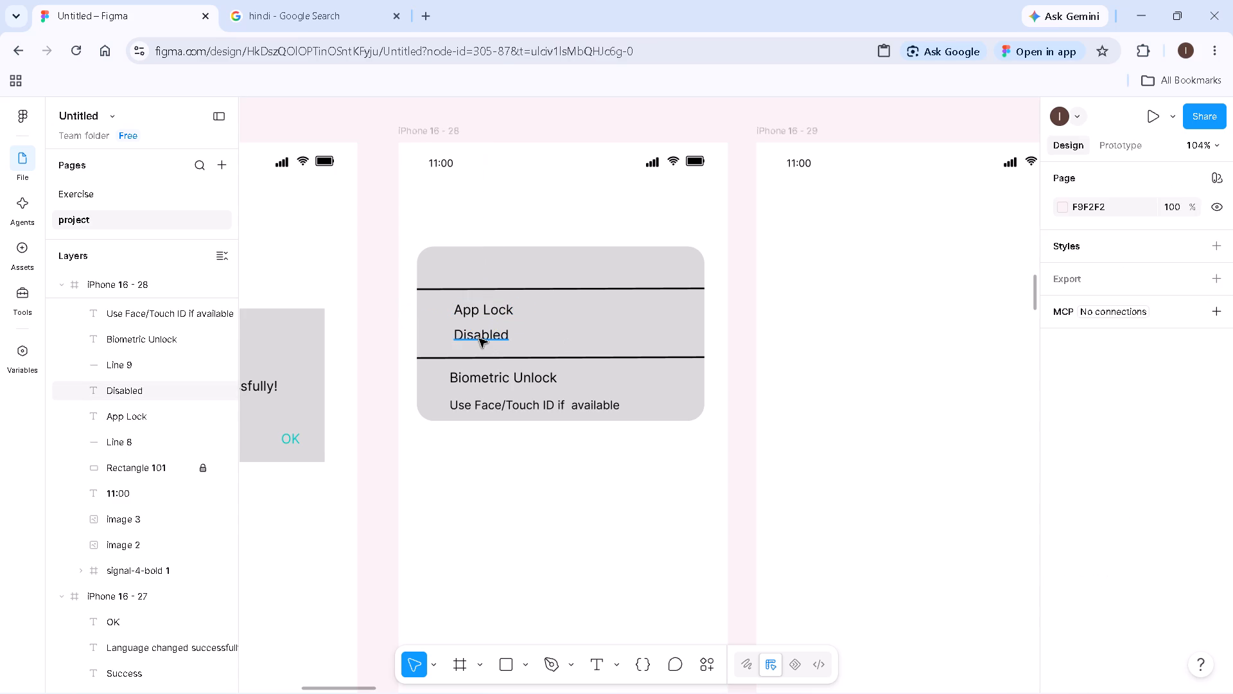
pyautogui.click(516, 501)
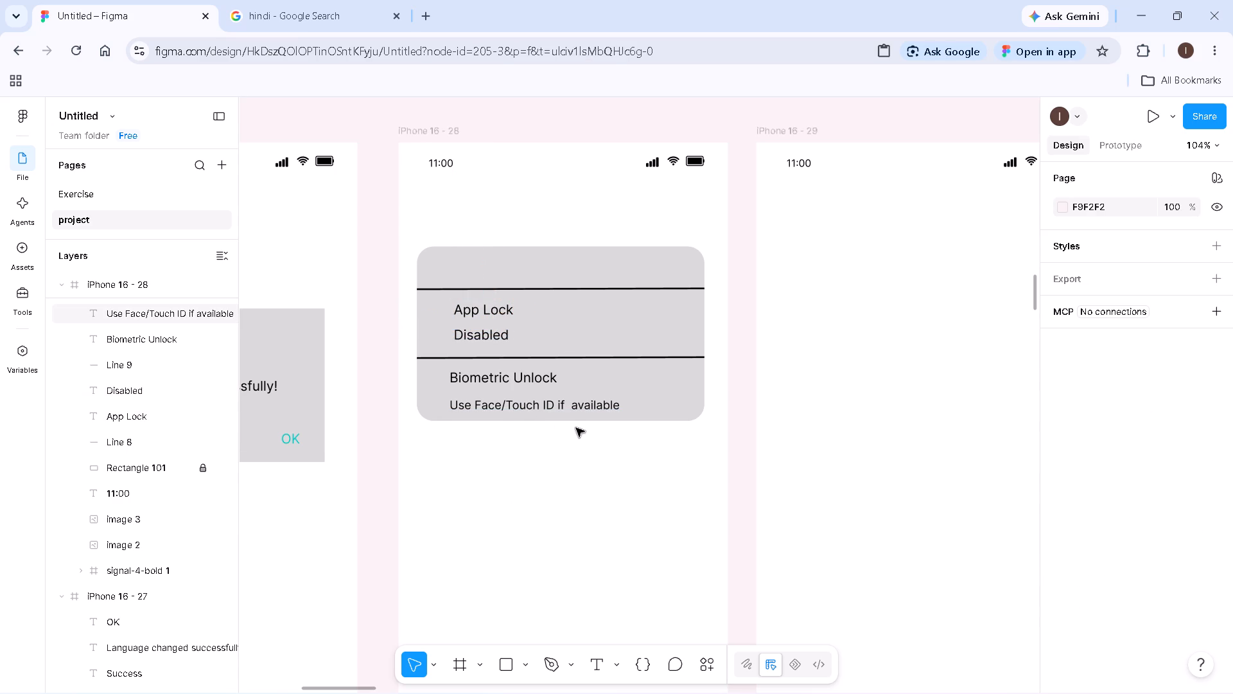
pyautogui.click(597, 471)
# Add the heading text "App Lock" above the card's first divider line, at about X 40, Y 147.
pyautogui.click(595, 655)
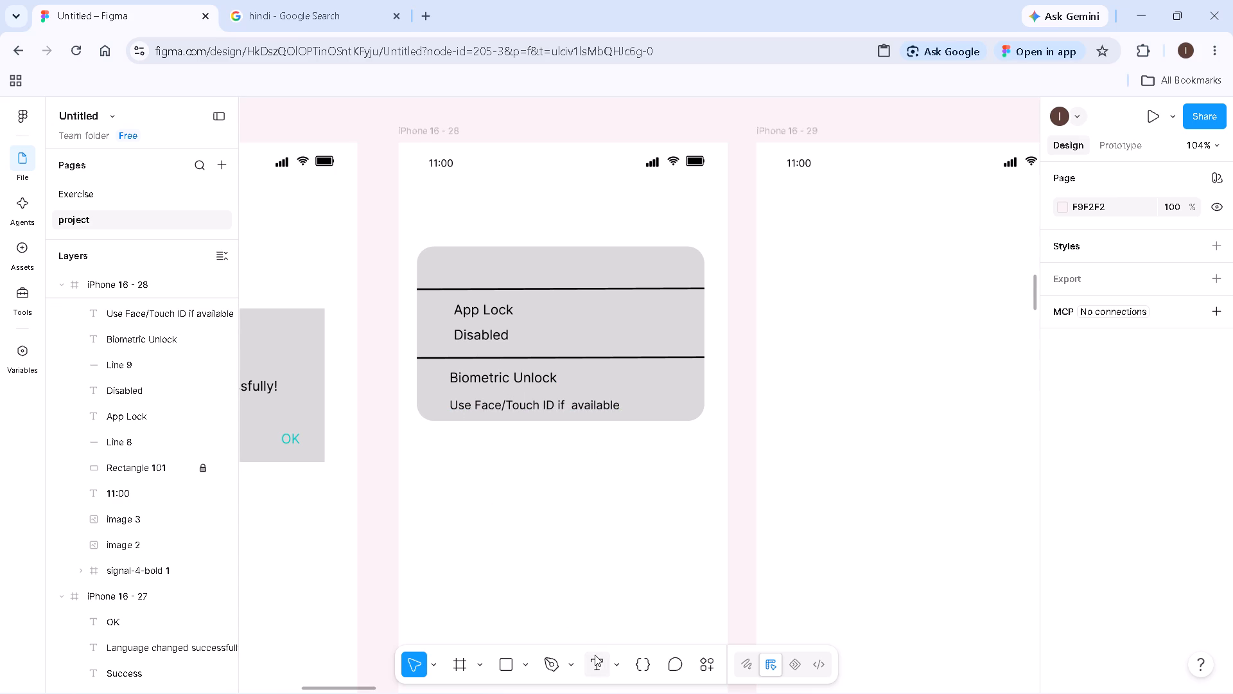
pyautogui.click(432, 266)
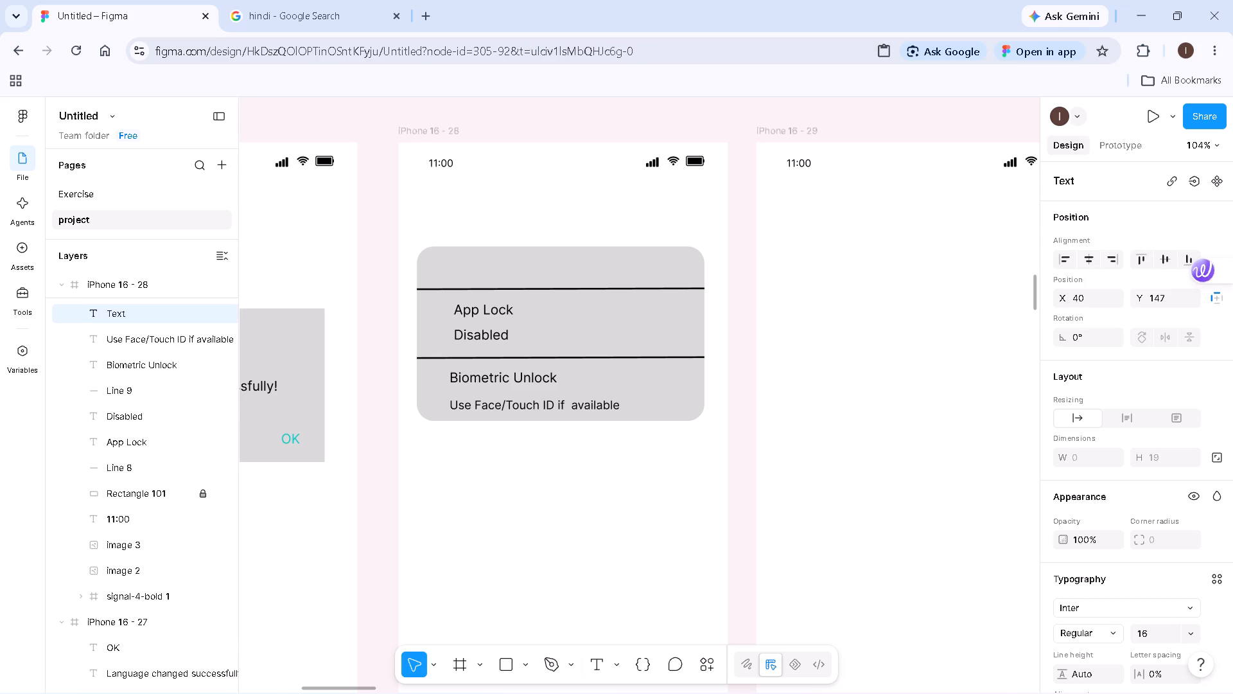
pyautogui.write('App')
pyautogui.write('Lock')
pyautogui.press('space')
pyautogui.press('Left')
pyautogui.press('Left')
pyautogui.press('Left')
pyautogui.press('Left')
pyautogui.press('Left')
pyautogui.press('space')
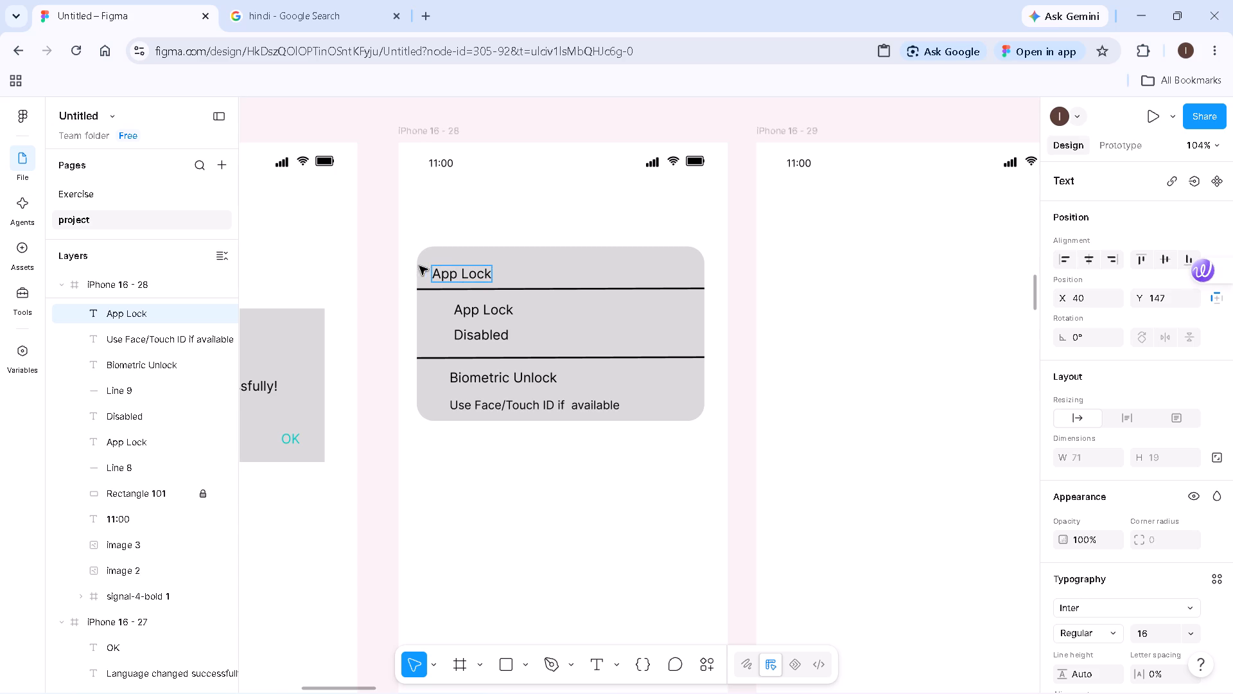
pyautogui.click(519, 474)
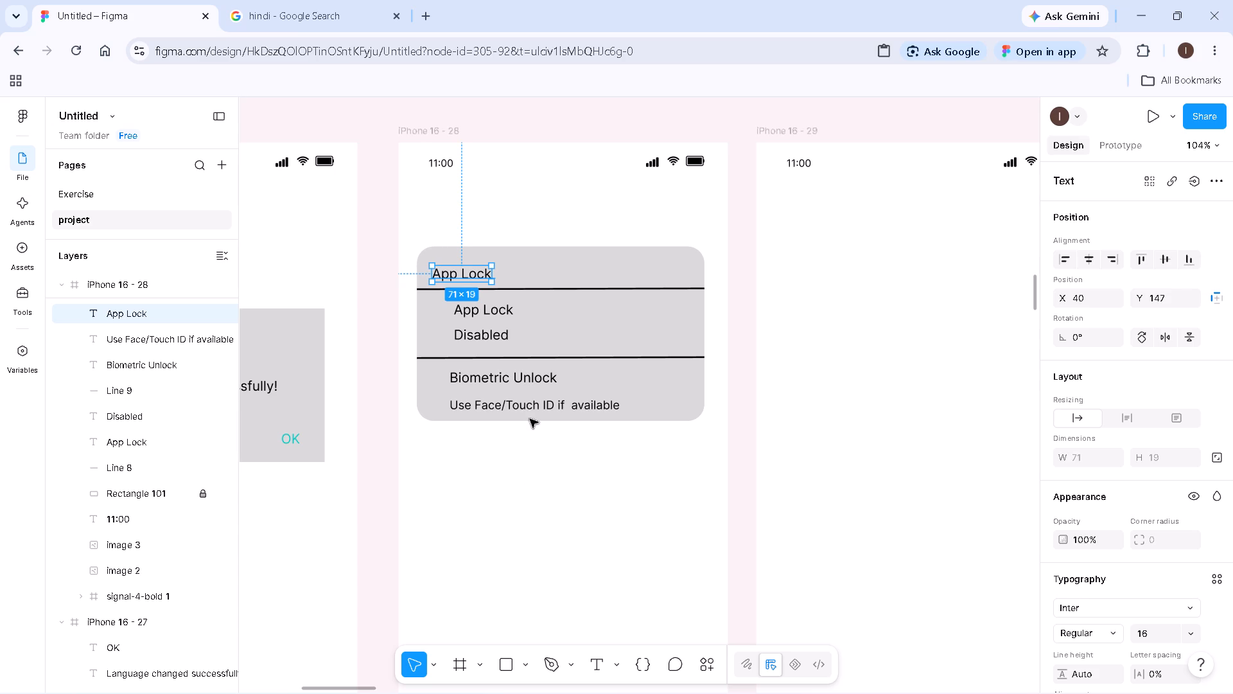
# Copy the header row with back arrow circle, About title and bell icon from iPhone 16 - 23.
pyautogui.keyDown('ctrl'); pyautogui.scroll(-6, 536, 445); pyautogui.keyUp('ctrl')
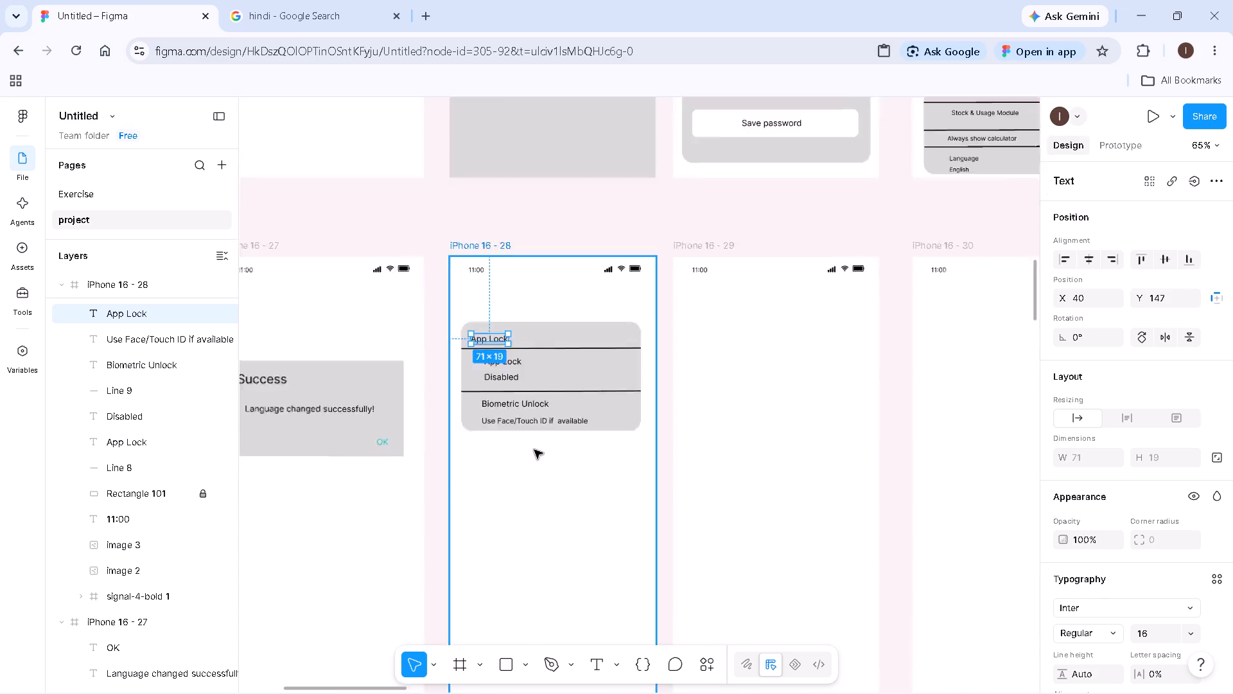
pyautogui.keyDown('ctrl'); pyautogui.scroll(-8, 534, 450); pyautogui.keyUp('ctrl')
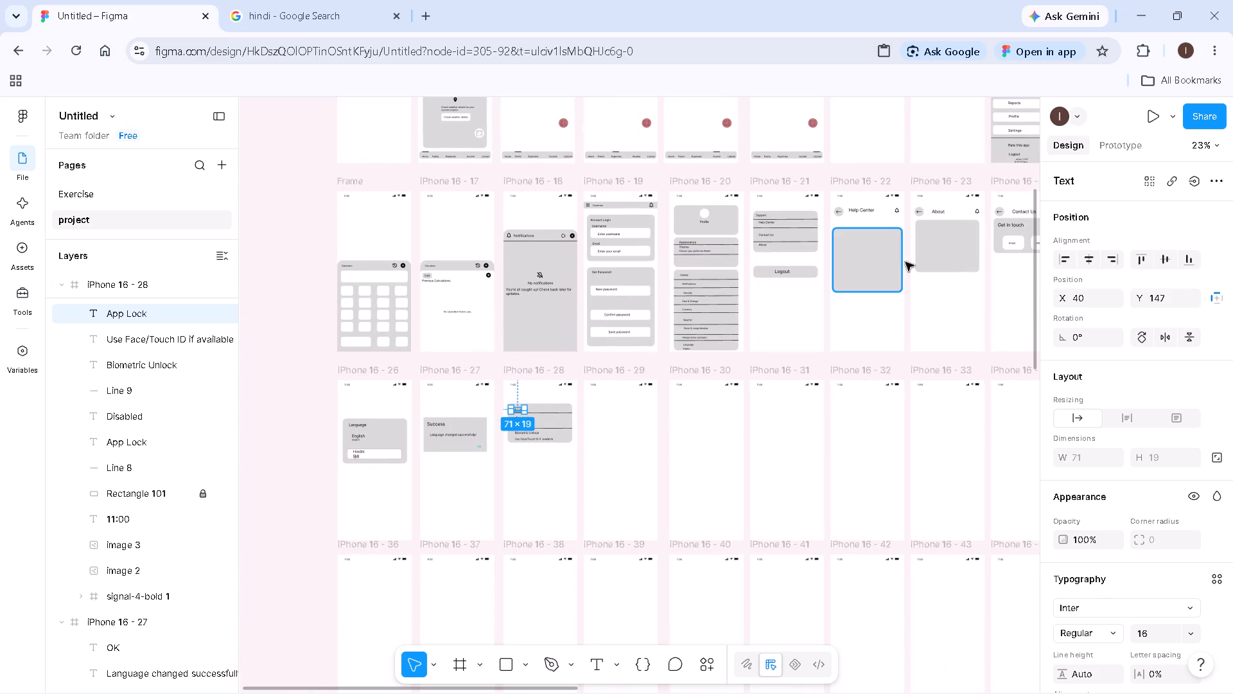
pyautogui.keyDown('ctrl'); pyautogui.scroll(9, 916, 262); pyautogui.keyUp('ctrl')
pyautogui.press('h')
pyautogui.moveTo(918, 409); pyautogui.dragTo(573, 505)
pyautogui.keyDown('ctrl'); pyautogui.scroll(3, 573, 502); pyautogui.keyUp('ctrl')
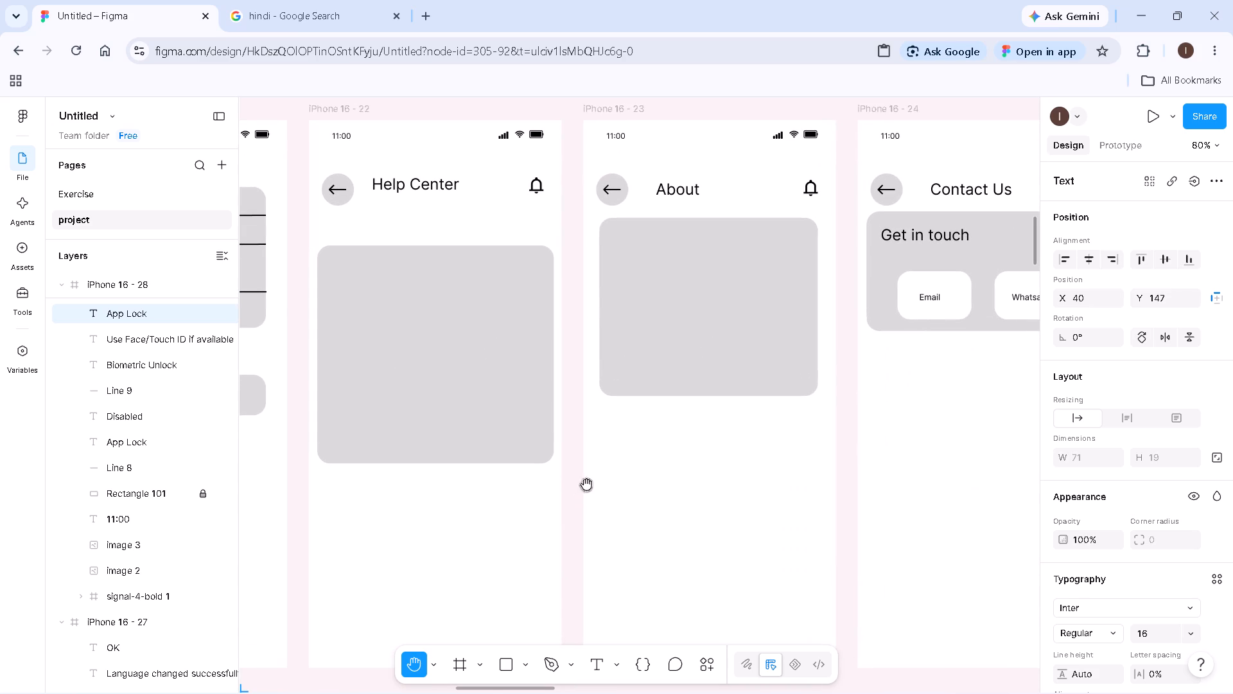
pyautogui.press('v')
pyautogui.moveTo(591, 164); pyautogui.dragTo(690, 207)
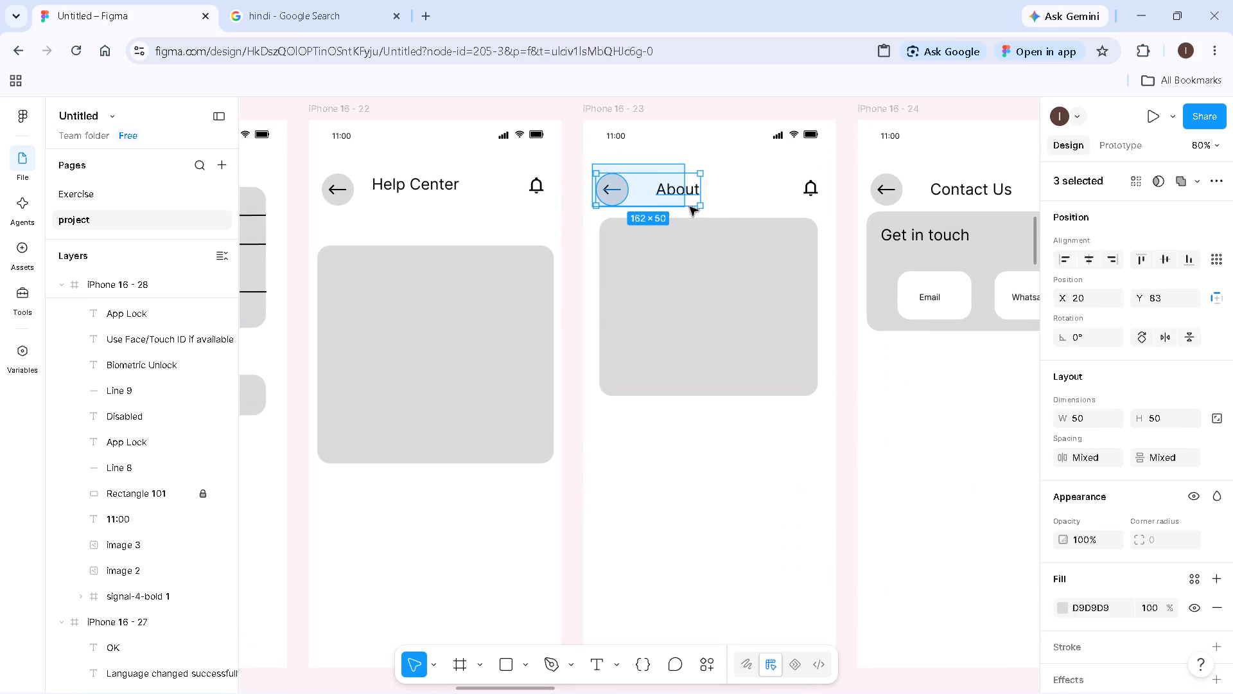
pyautogui.moveTo(690, 207); pyautogui.dragTo(814, 200)
pyautogui.rightClick(751, 186)
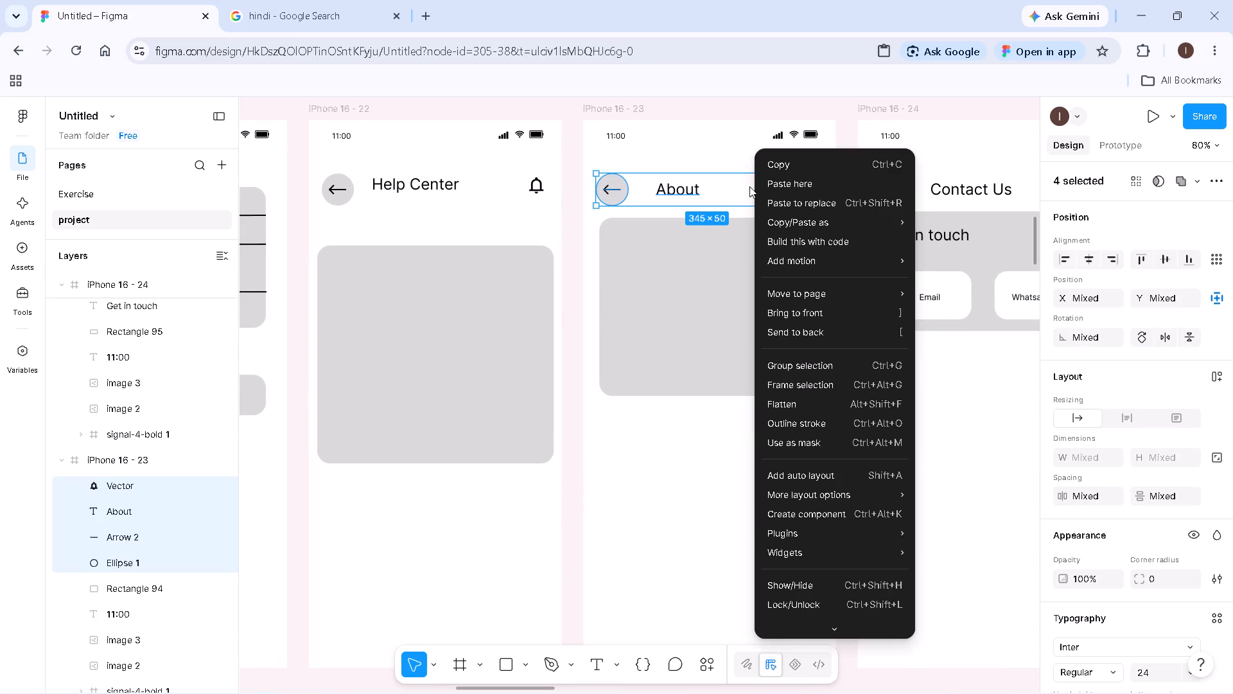
pyautogui.click(769, 173)
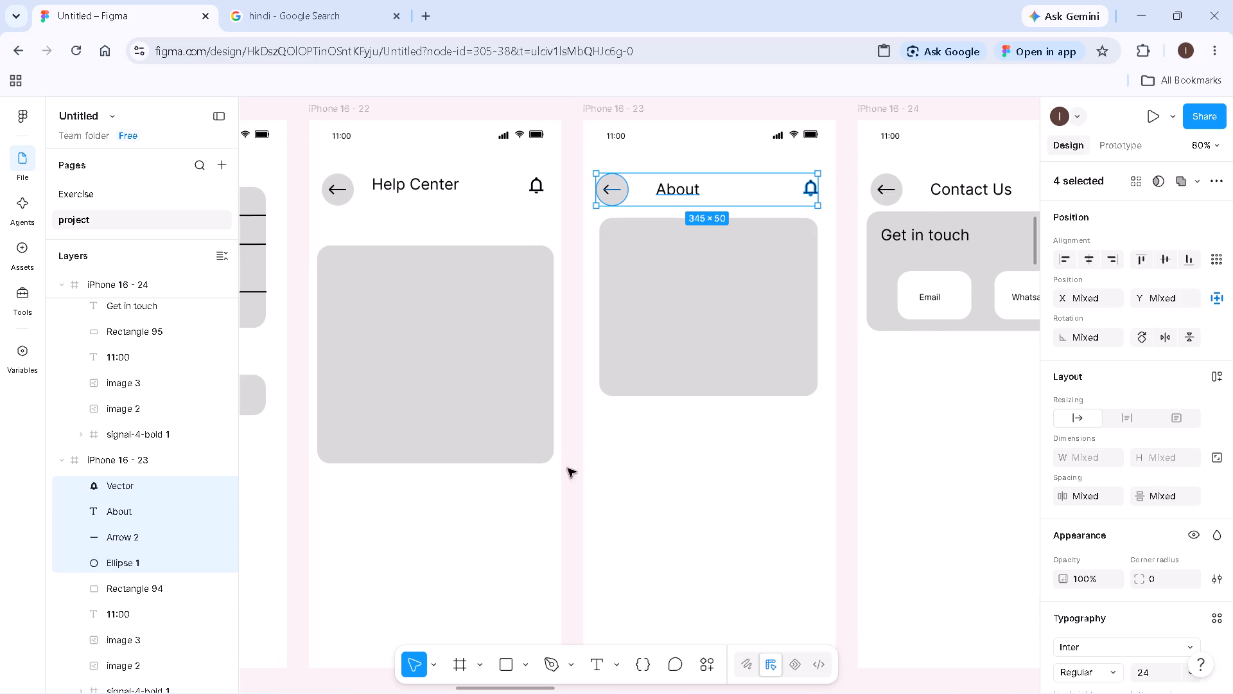
pyautogui.click(590, 476)
# Paste the copied header row into the iPhone 16 - 28 frame.
pyautogui.scroll(-8, 590, 476)
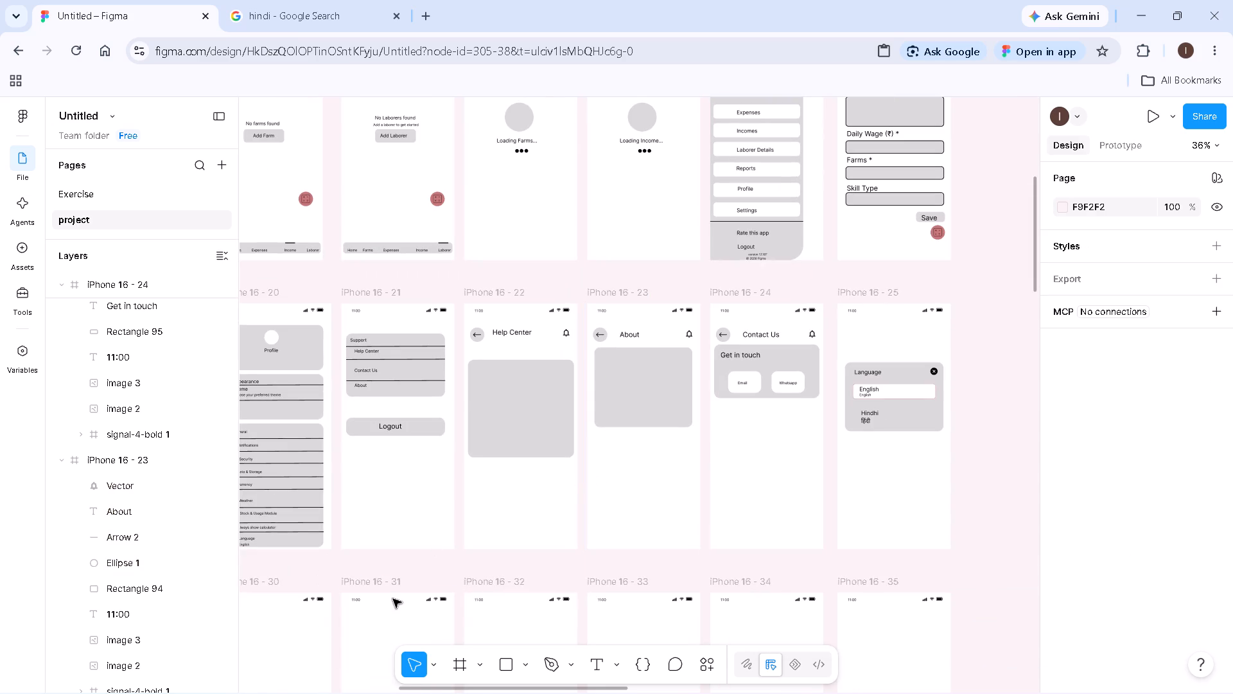
pyautogui.press('h')
pyautogui.moveTo(410, 576); pyautogui.dragTo(778, 345)
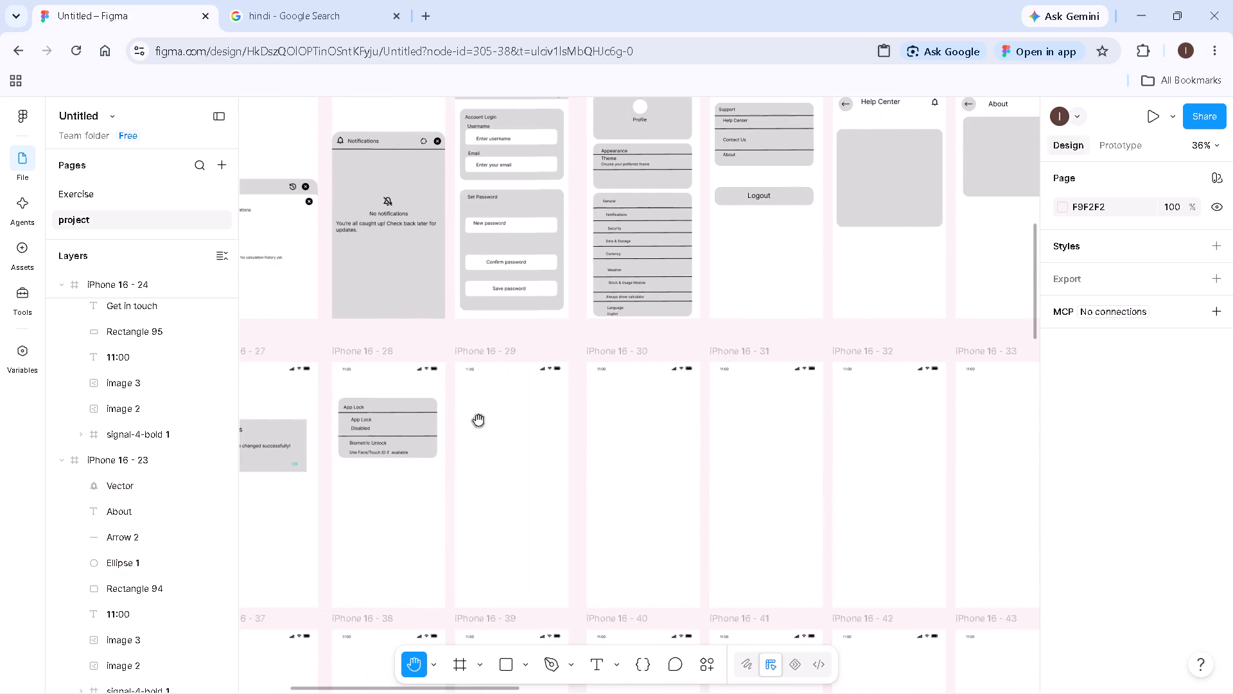
pyautogui.moveTo(320, 485); pyautogui.dragTo(462, 486)
pyautogui.moveTo(464, 486); pyautogui.dragTo(469, 485)
pyautogui.keyDown('ctrl'); pyautogui.scroll(3, 515, 487); pyautogui.keyUp('ctrl')
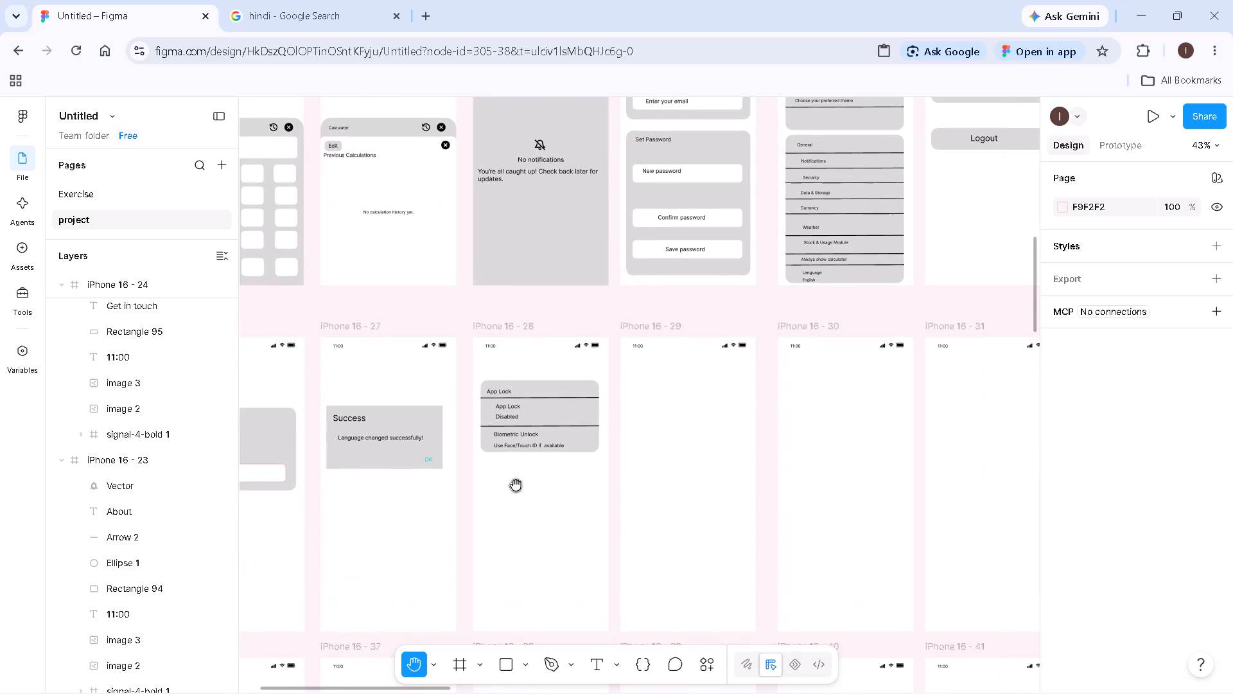
pyautogui.press('v')
pyautogui.click(497, 323)
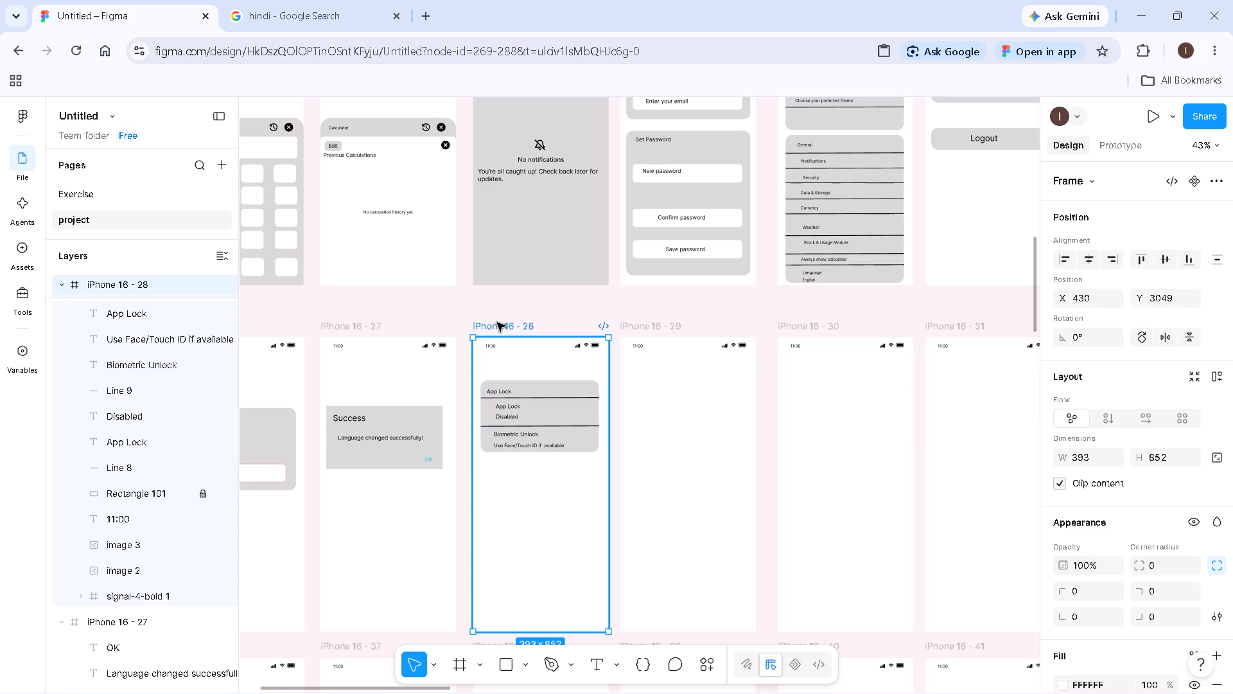
pyautogui.hotkey('ctrl', 'v')
pyautogui.click(524, 537)
# Move the pasted back arrow, About title and bell icon up together, clear of the App Lock card.
pyautogui.keyDown('ctrl'); pyautogui.scroll(4, 529, 503); pyautogui.keyUp('ctrl')
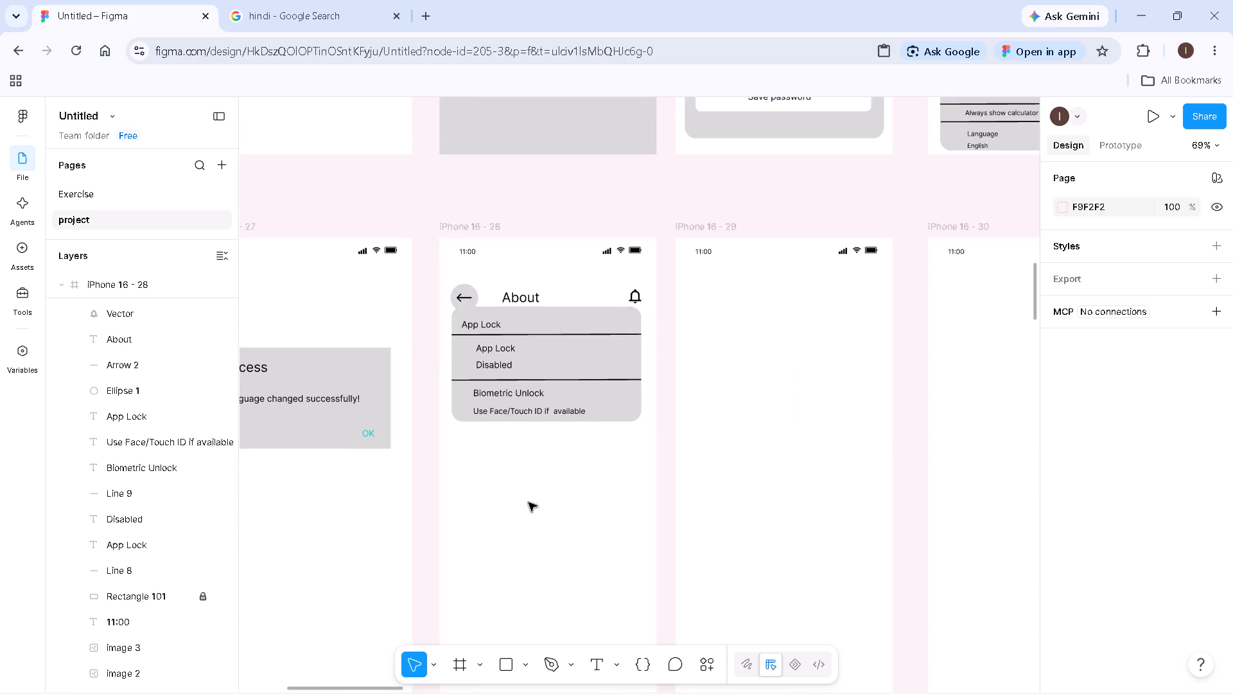
pyautogui.keyDown('ctrl'); pyautogui.scroll(1, 529, 503); pyautogui.keyUp('ctrl')
pyautogui.moveTo(446, 267); pyautogui.dragTo(576, 294)
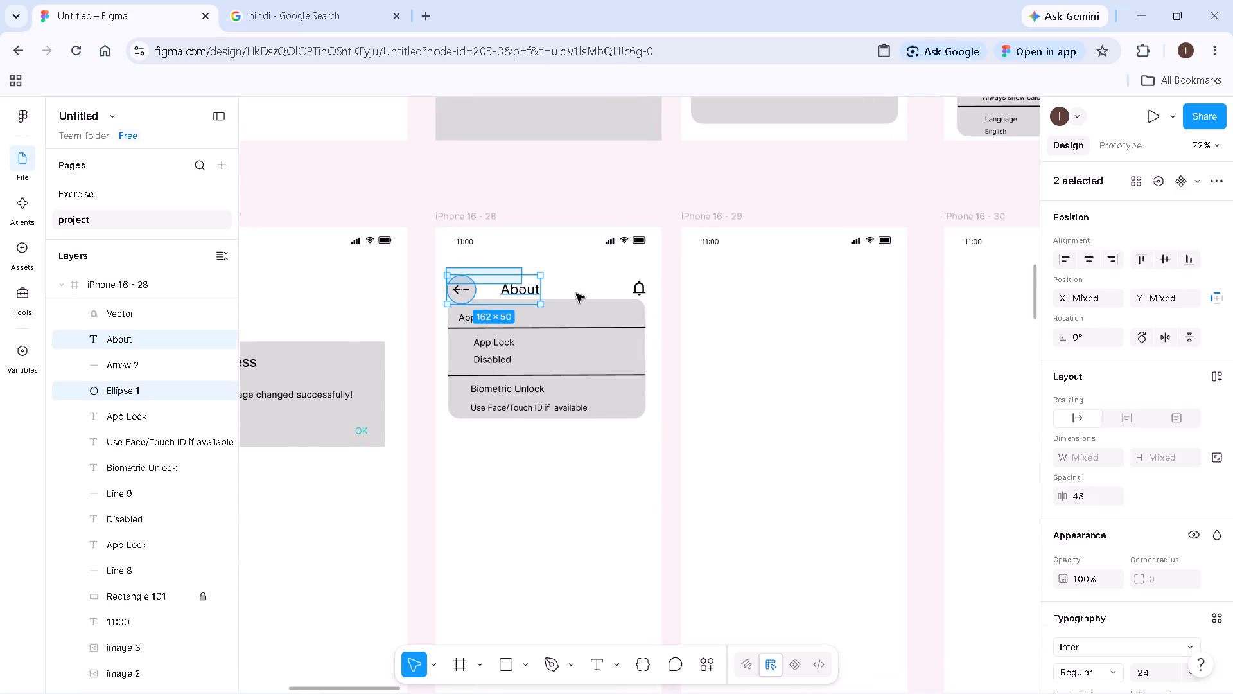
pyautogui.moveTo(576, 294); pyautogui.dragTo(645, 290)
pyautogui.moveTo(570, 289); pyautogui.dragTo(565, 285)
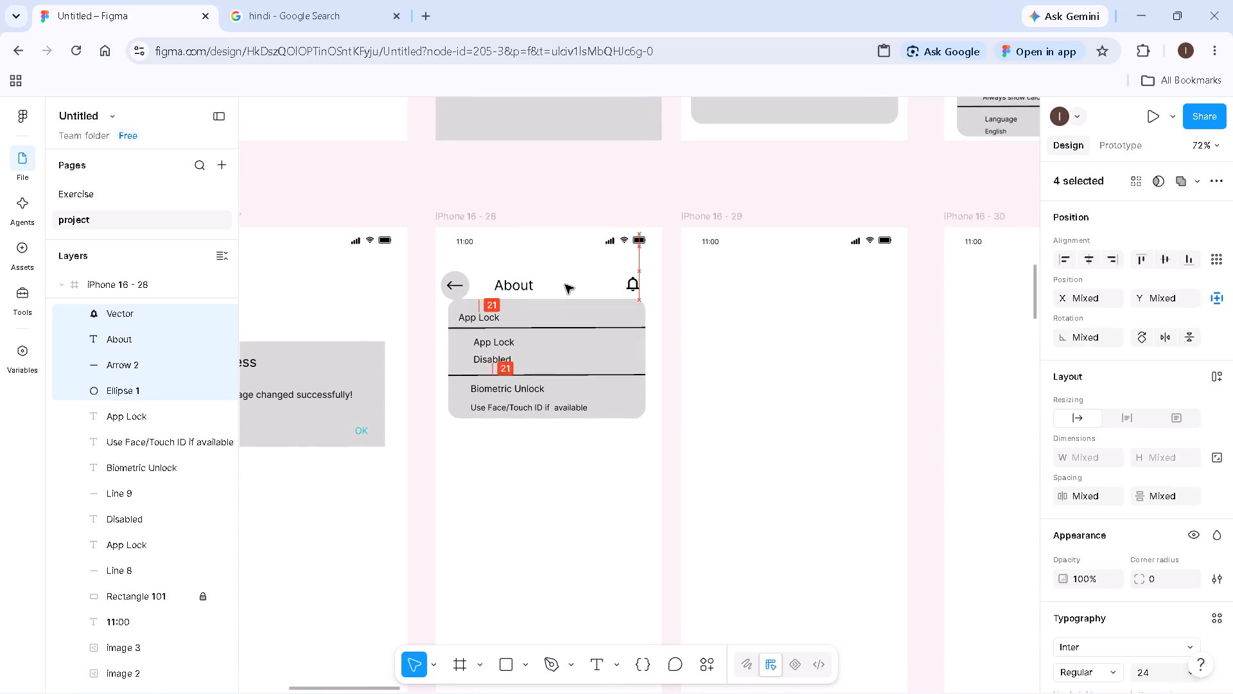
pyautogui.moveTo(565, 285); pyautogui.dragTo(569, 270)
pyautogui.click(553, 517)
# Nudge all the card's texts and both divider lines together slightly upward inside the iPhone 16 - 28 card.
pyautogui.scroll(-3, 553, 517)
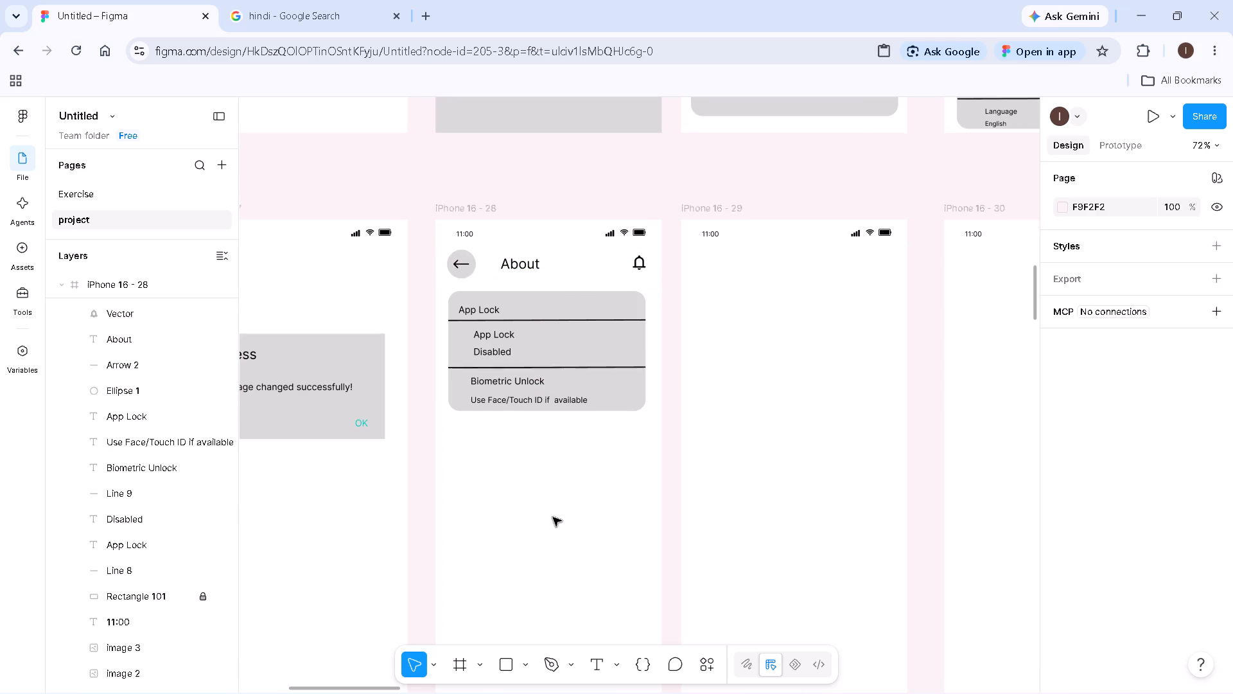
pyautogui.scroll(-2, 553, 517)
pyautogui.moveTo(473, 352); pyautogui.dragTo(504, 377)
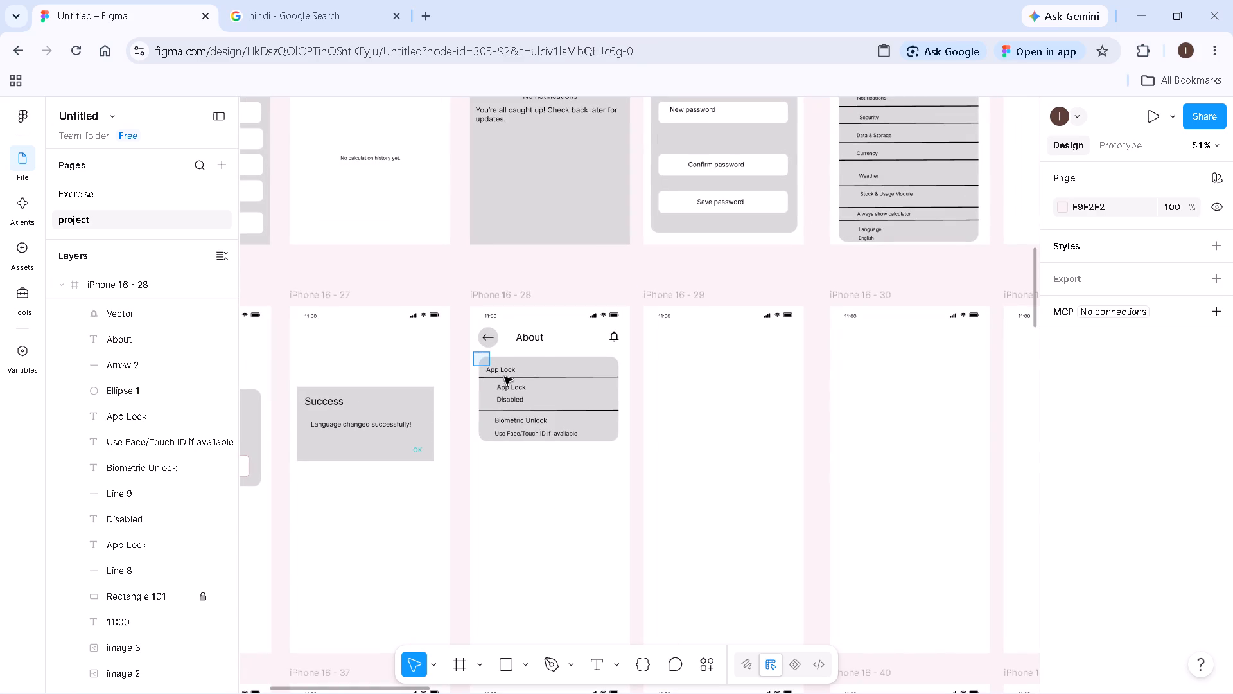
pyautogui.moveTo(504, 377); pyautogui.dragTo(575, 448)
pyautogui.click(557, 403)
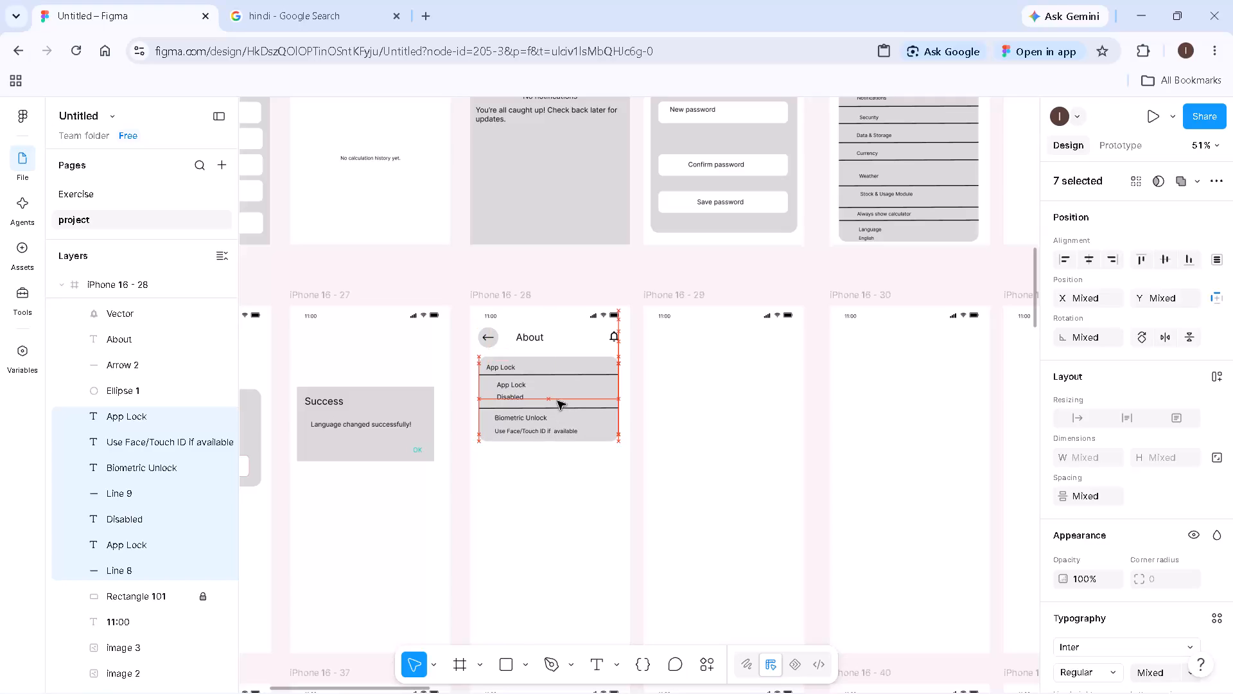
pyautogui.click(520, 495)
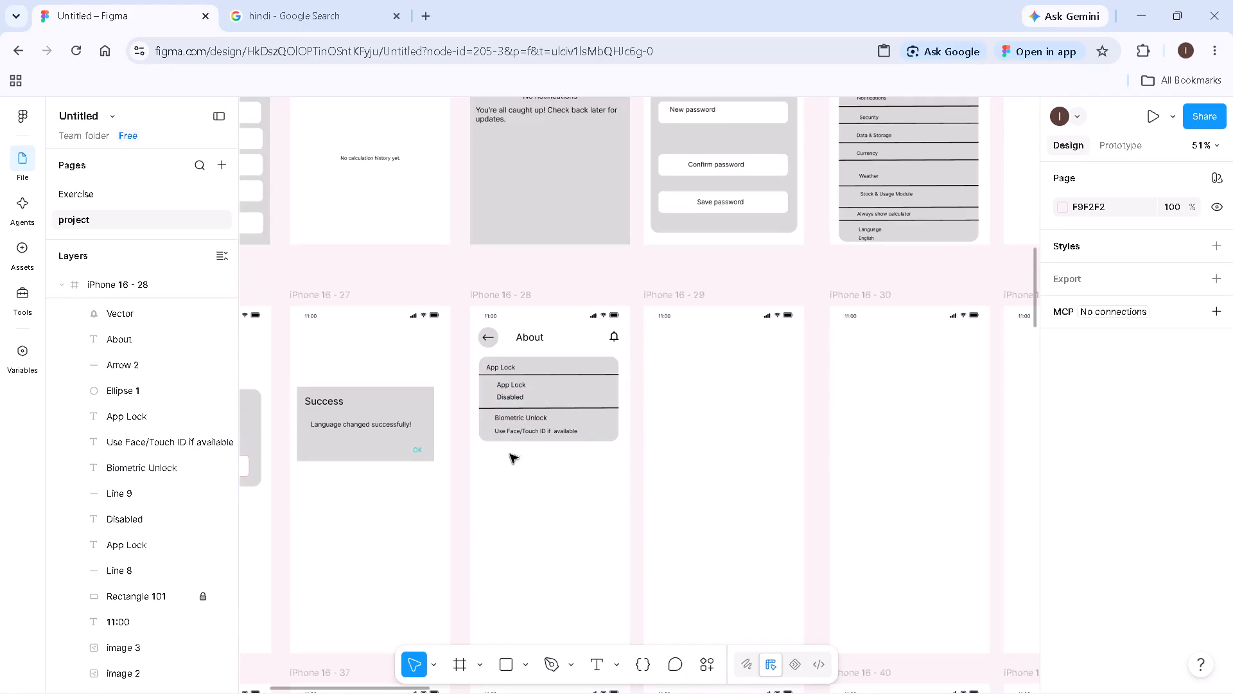
# Unlock the grey background rectangle of the App Lock card in iPhone 16 - 28.
pyautogui.click(607, 427)
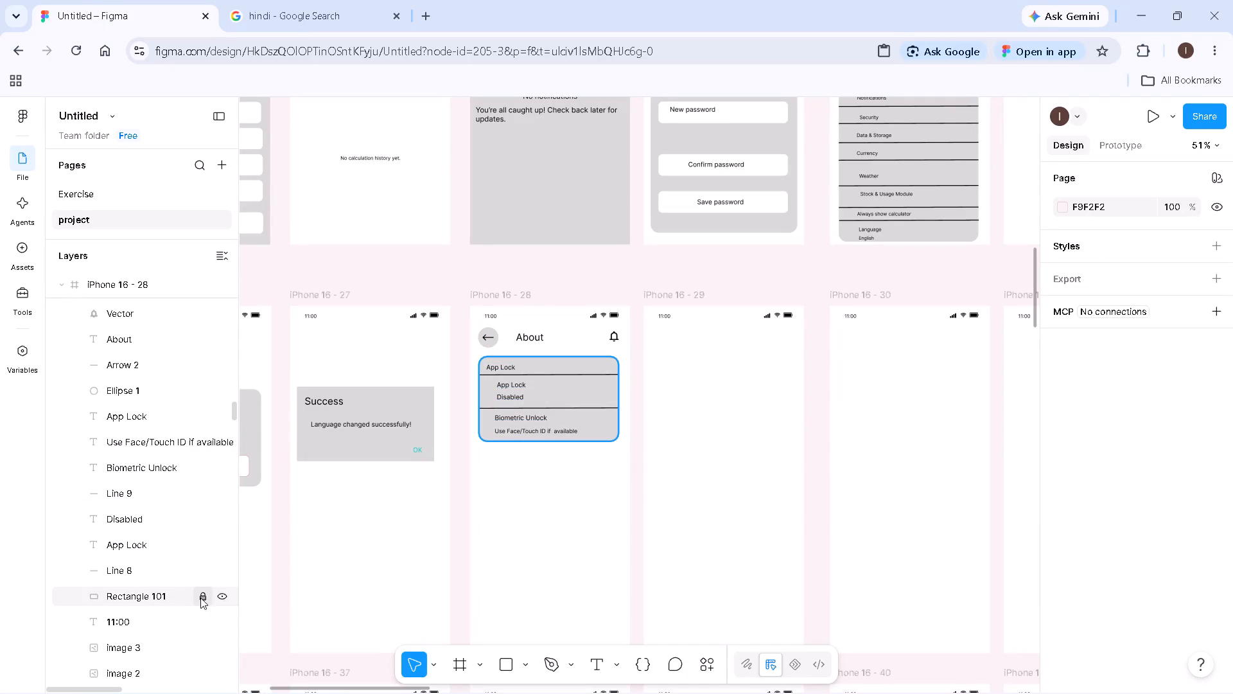
pyautogui.doubleClick(203, 593)
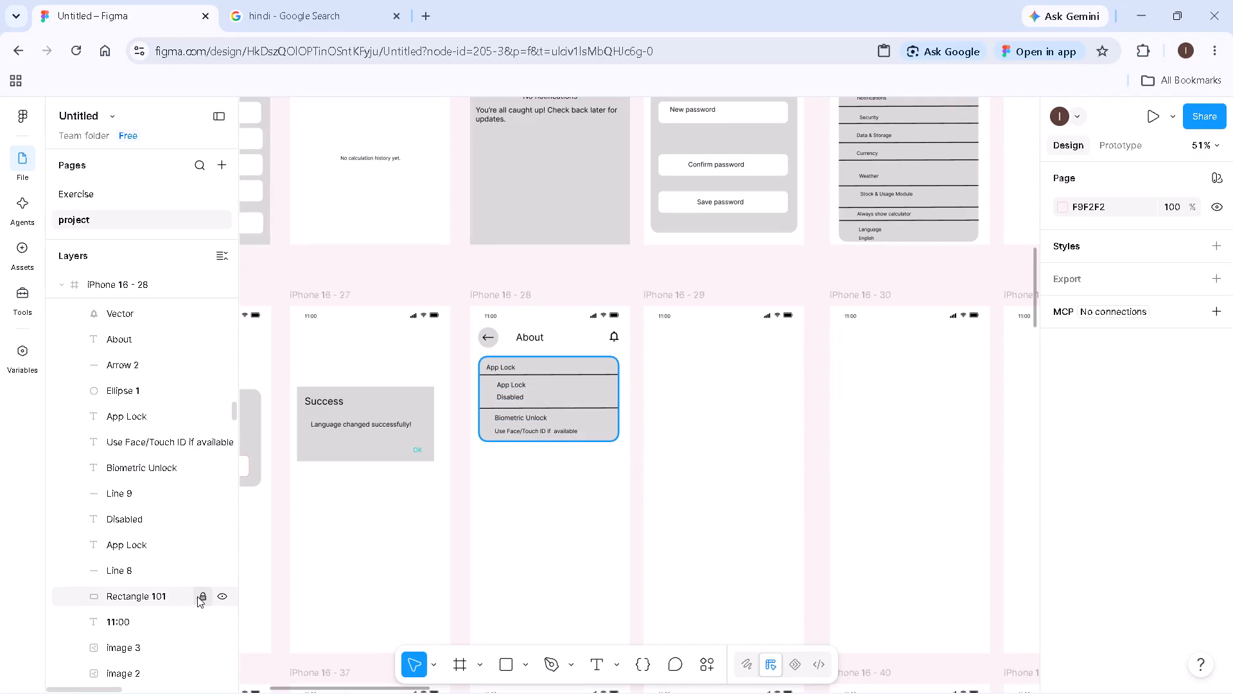
pyautogui.doubleClick(197, 596)
pyautogui.doubleClick(205, 597)
pyautogui.click(204, 597)
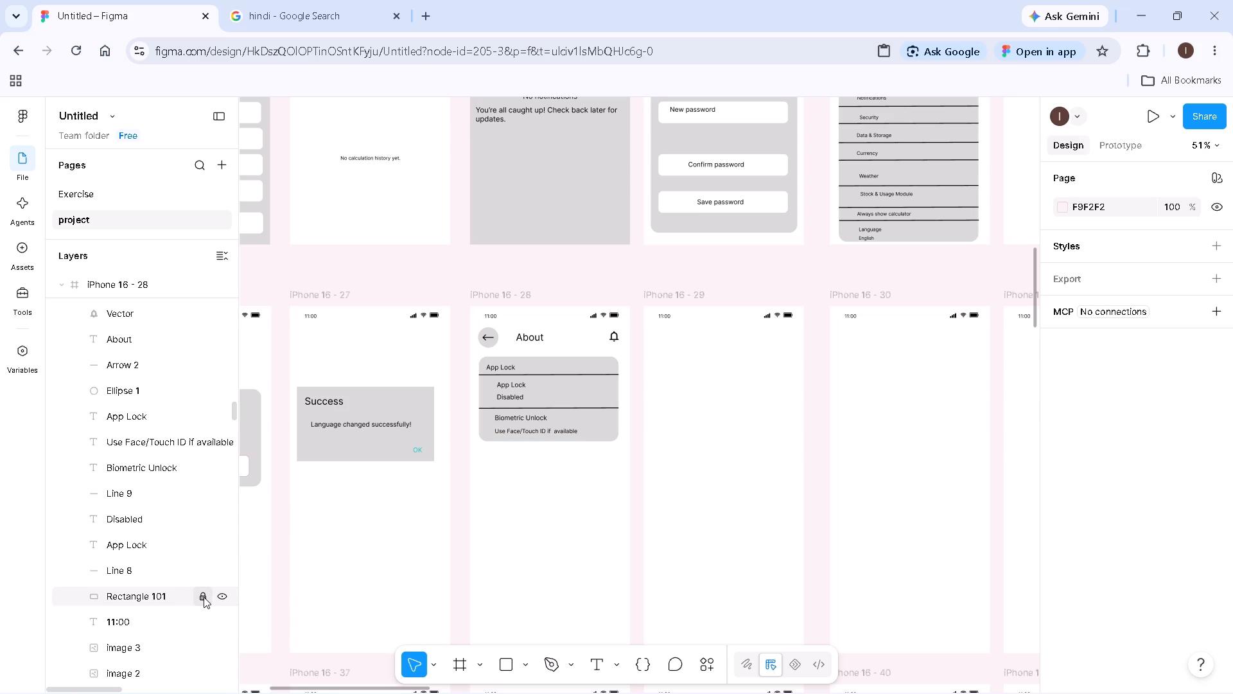
pyautogui.click(510, 517)
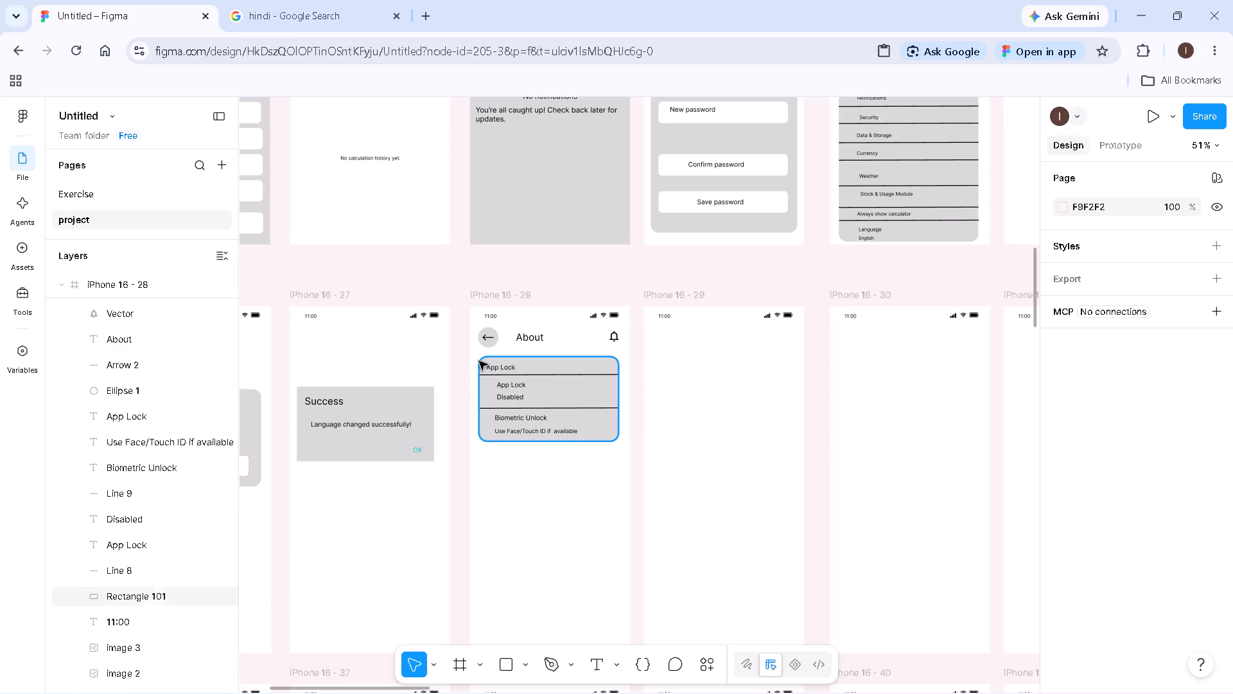
# Move the whole App Lock card with its texts and divider lines slightly down, leaving more space below the header row.
pyautogui.moveTo(473, 350); pyautogui.dragTo(591, 454)
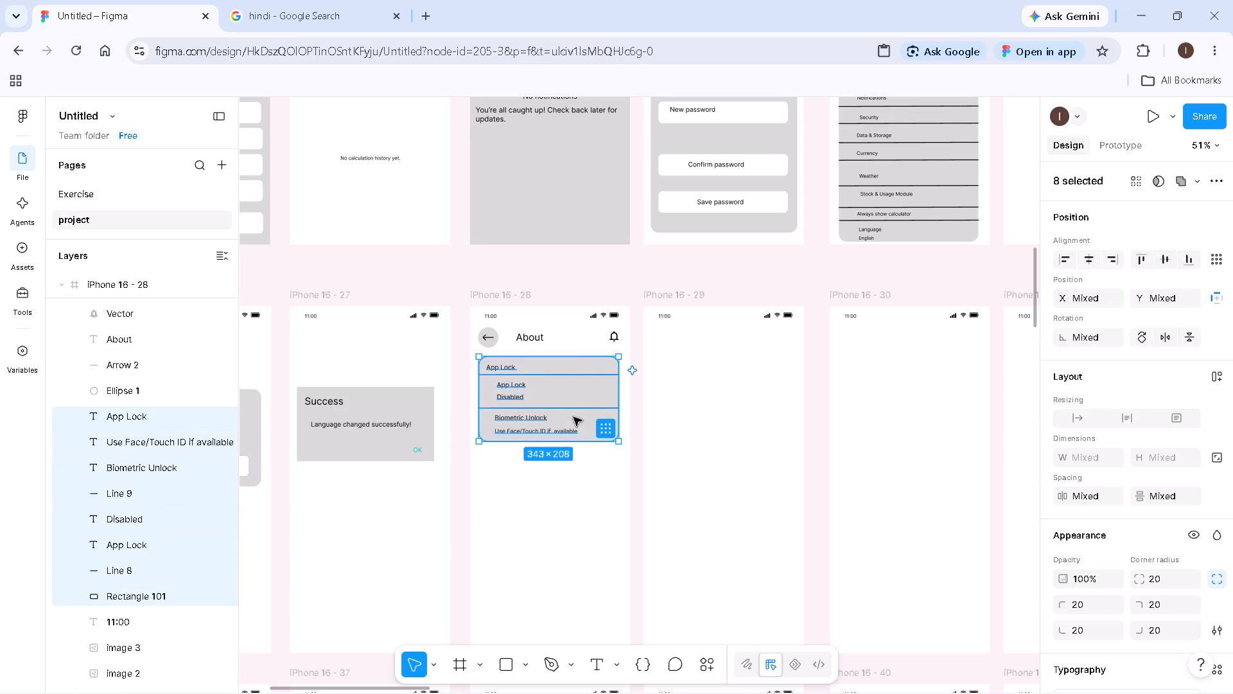
pyautogui.moveTo(560, 389); pyautogui.dragTo(562, 403)
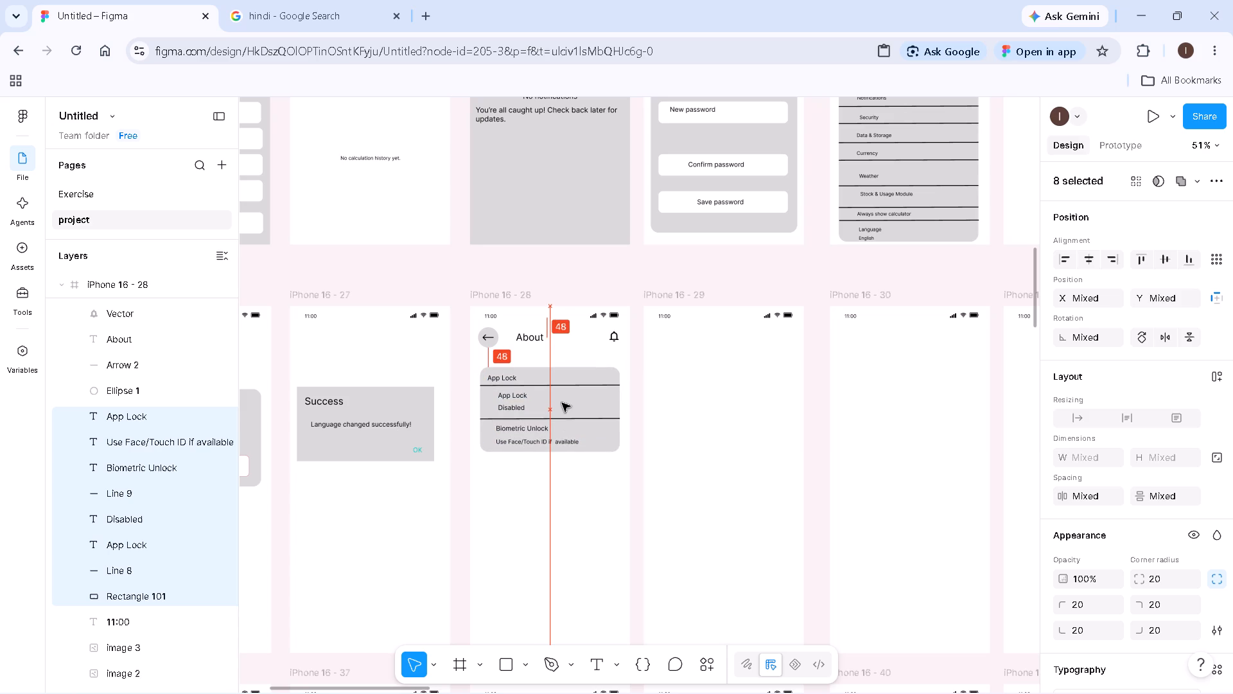
pyautogui.moveTo(562, 403); pyautogui.dragTo(561, 404)
pyautogui.click(521, 536)
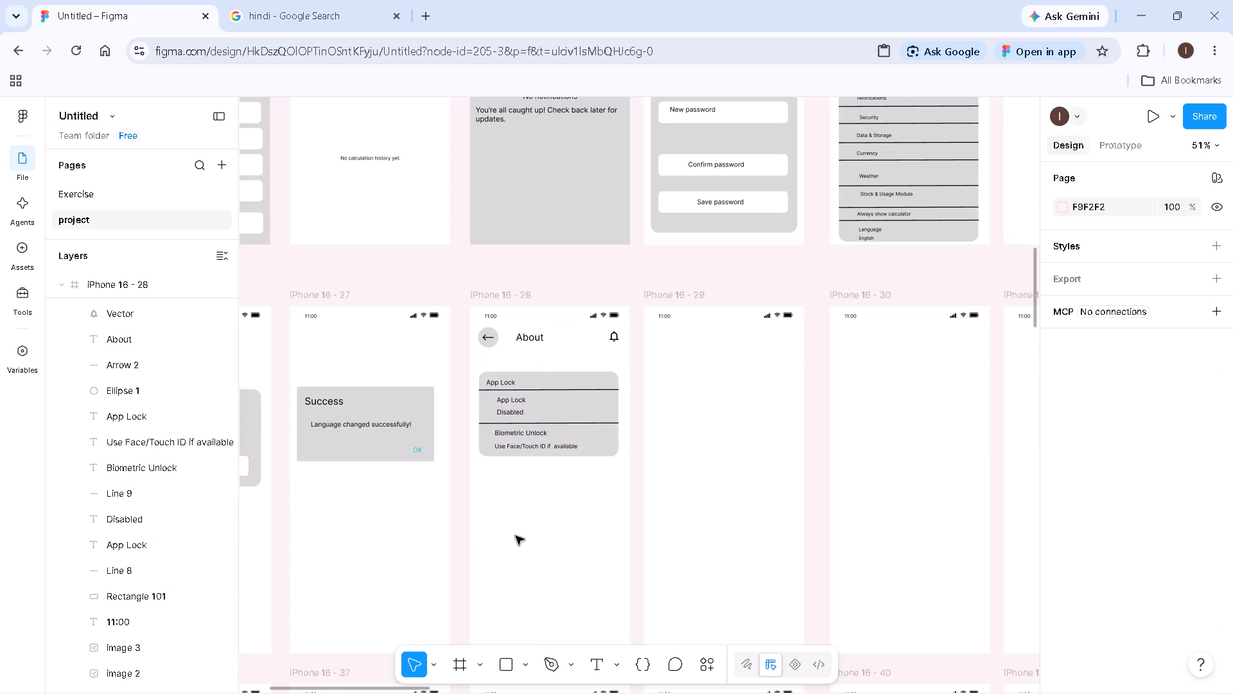
pyautogui.tripleClick(496, 500)
# Change the About title in the iPhone 16 - 28 header to Security.
pyautogui.doubleClick(543, 340)
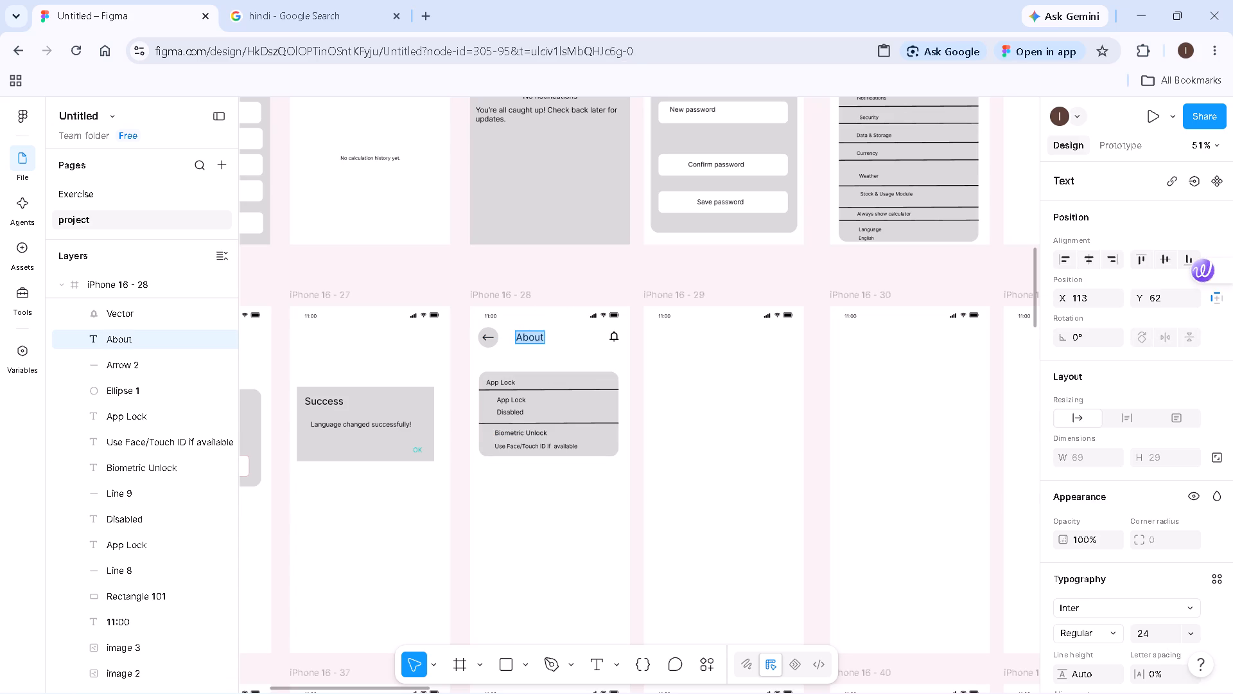
pyautogui.press('BackSpace')
pyautogui.write('Sec')
pyautogui.write('urity')
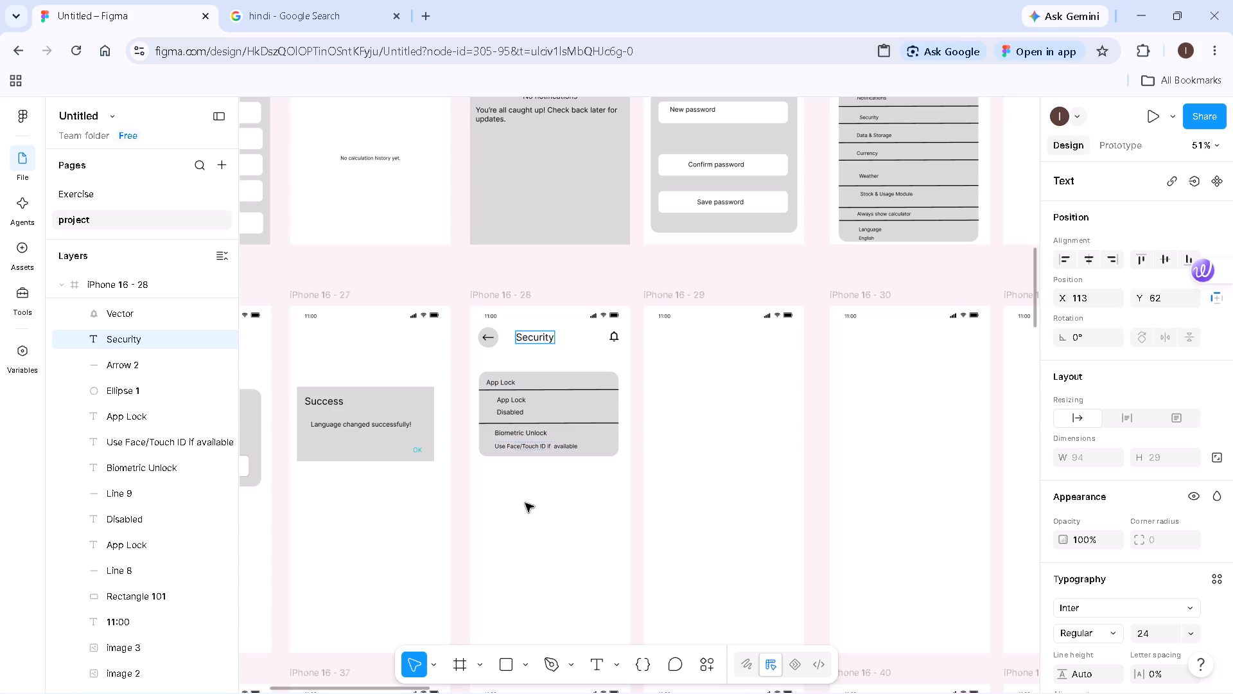
pyautogui.doubleClick(525, 503)
# Draw a card rectangle about 350 × 616 in iPhone 16 - 29 below the status bar, placed at about X 15, Y 118.
pyautogui.keyDown('ctrl'); pyautogui.scroll(-5, 525, 504); pyautogui.keyUp('ctrl')
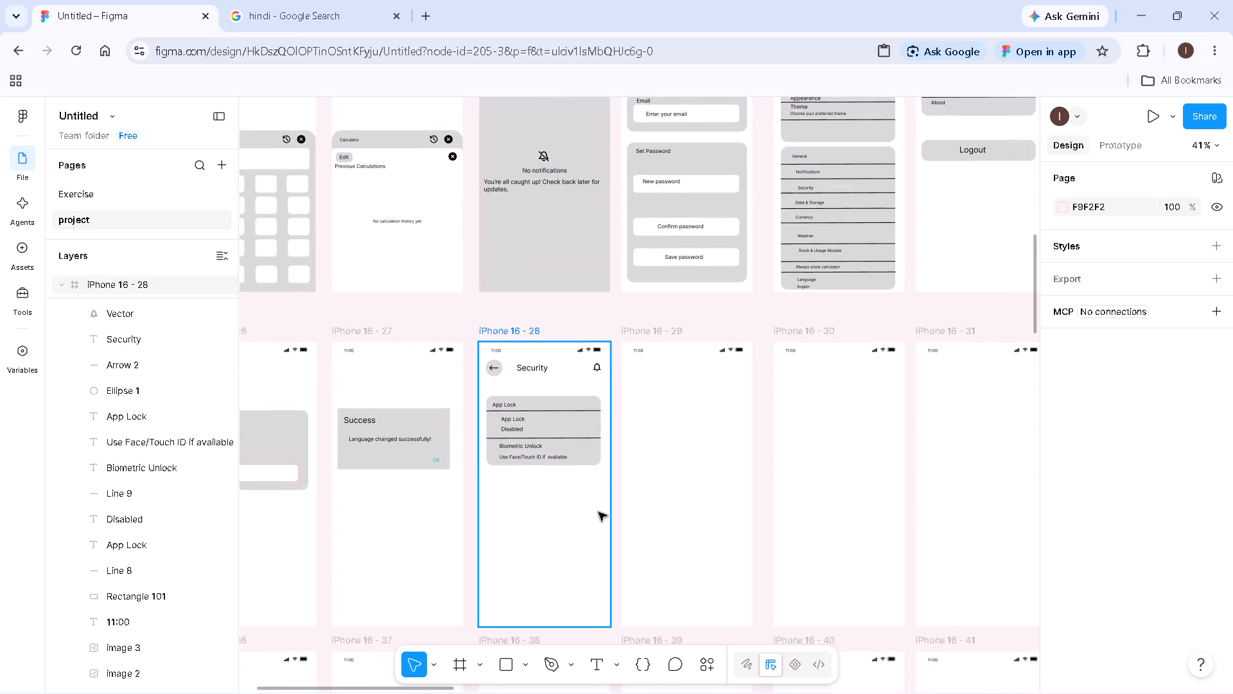
pyautogui.press('h')
pyautogui.moveTo(670, 531); pyautogui.dragTo(493, 472)
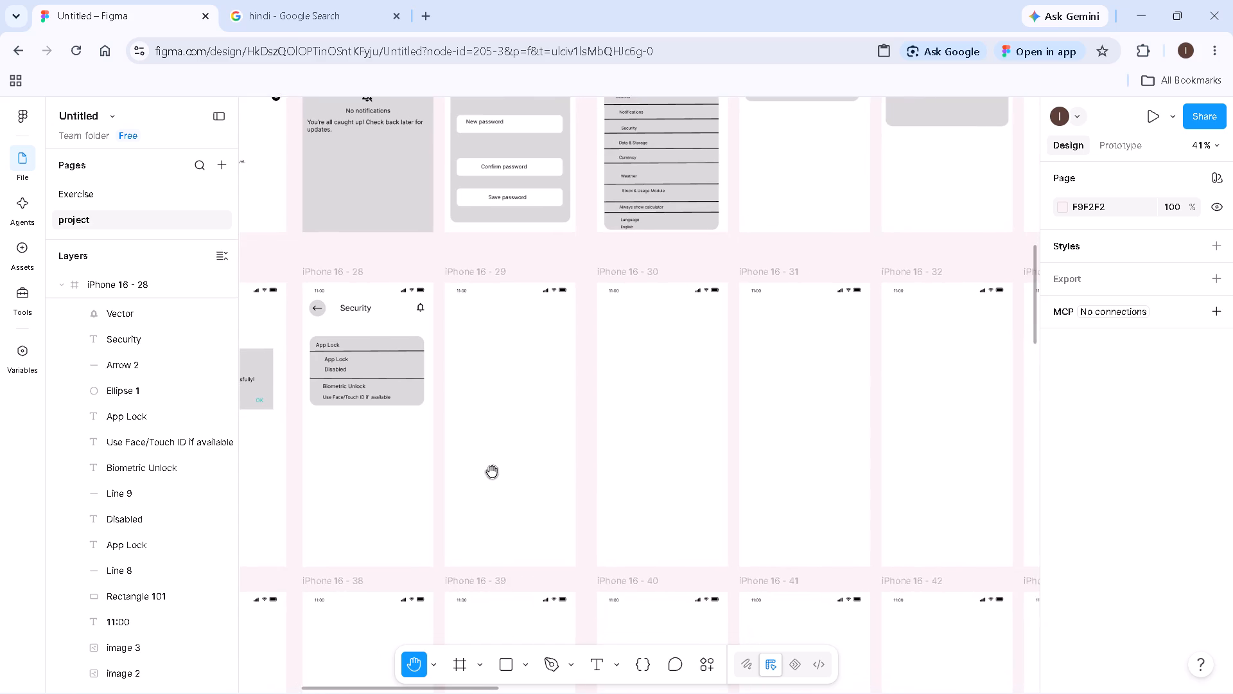
pyautogui.keyDown('ctrl'); pyautogui.scroll(6, 488, 467); pyautogui.keyUp('ctrl')
pyautogui.keyDown('ctrl'); pyautogui.moveTo(480, 448); pyautogui.dragTo(509, 399); pyautogui.keyUp('ctrl')
pyautogui.keyDown('ctrl'); pyautogui.scroll(2, 511, 397); pyautogui.keyUp('ctrl')
pyautogui.keyDown('ctrl'); pyautogui.moveTo(511, 403); pyautogui.dragTo(554, 413); pyautogui.keyUp('ctrl')
pyautogui.keyDown('ctrl'); pyautogui.scroll(3, 554, 413); pyautogui.keyUp('ctrl')
pyautogui.keyDown('ctrl'); pyautogui.moveTo(538, 407); pyautogui.dragTo(515, 418); pyautogui.keyUp('ctrl')
pyautogui.keyDown('ctrl'); pyautogui.scroll(2, 515, 418); pyautogui.keyUp('ctrl')
pyautogui.keyDown('ctrl'); pyautogui.moveTo(515, 418); pyautogui.dragTo(523, 434); pyautogui.keyUp('ctrl')
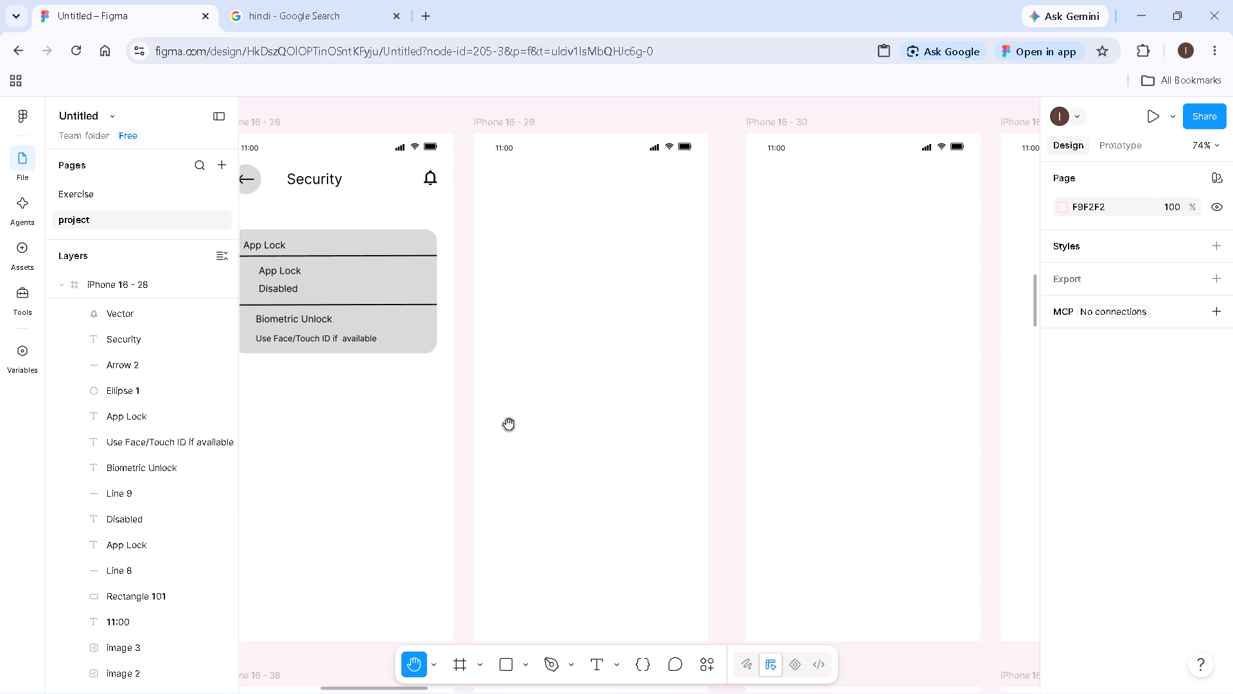
pyautogui.press('v')
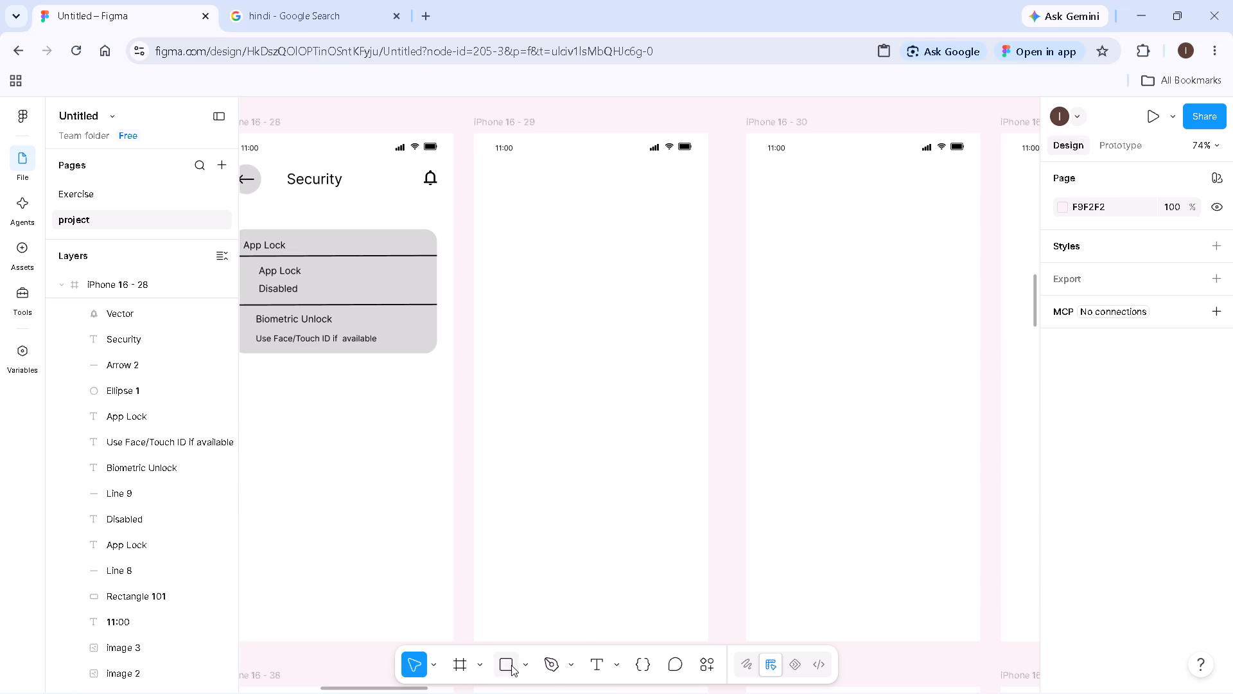
pyautogui.click(509, 665)
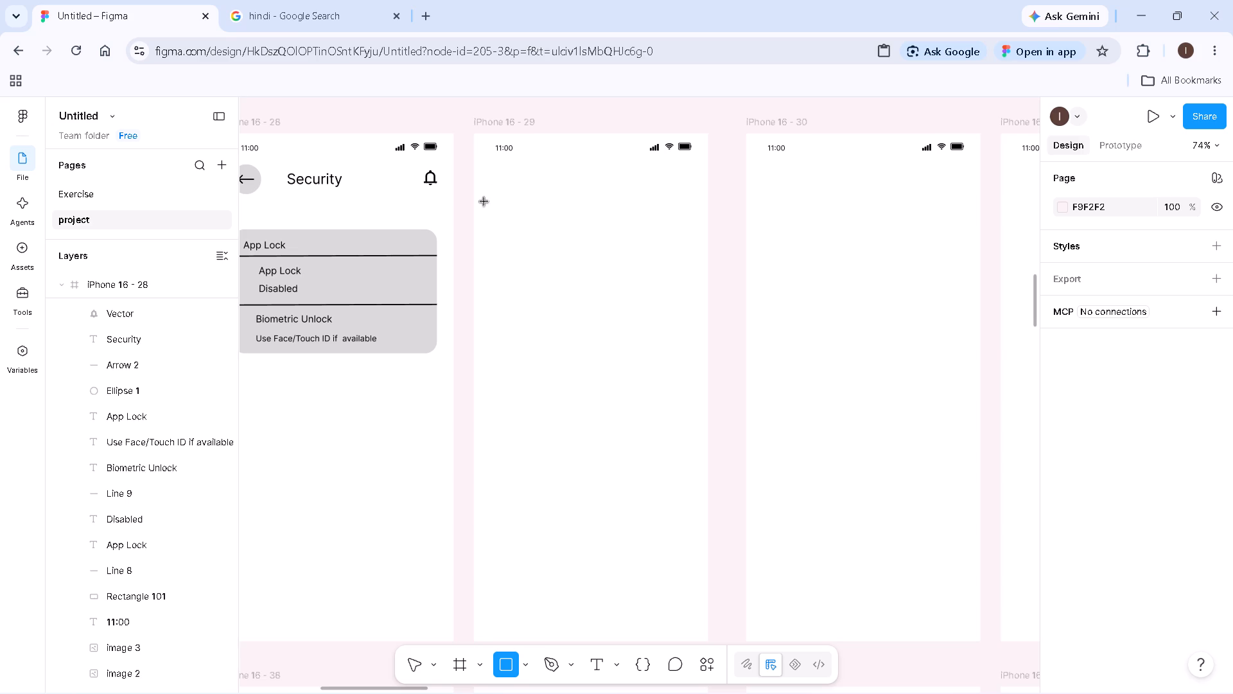
pyautogui.moveTo(488, 202); pyautogui.dragTo(697, 536)
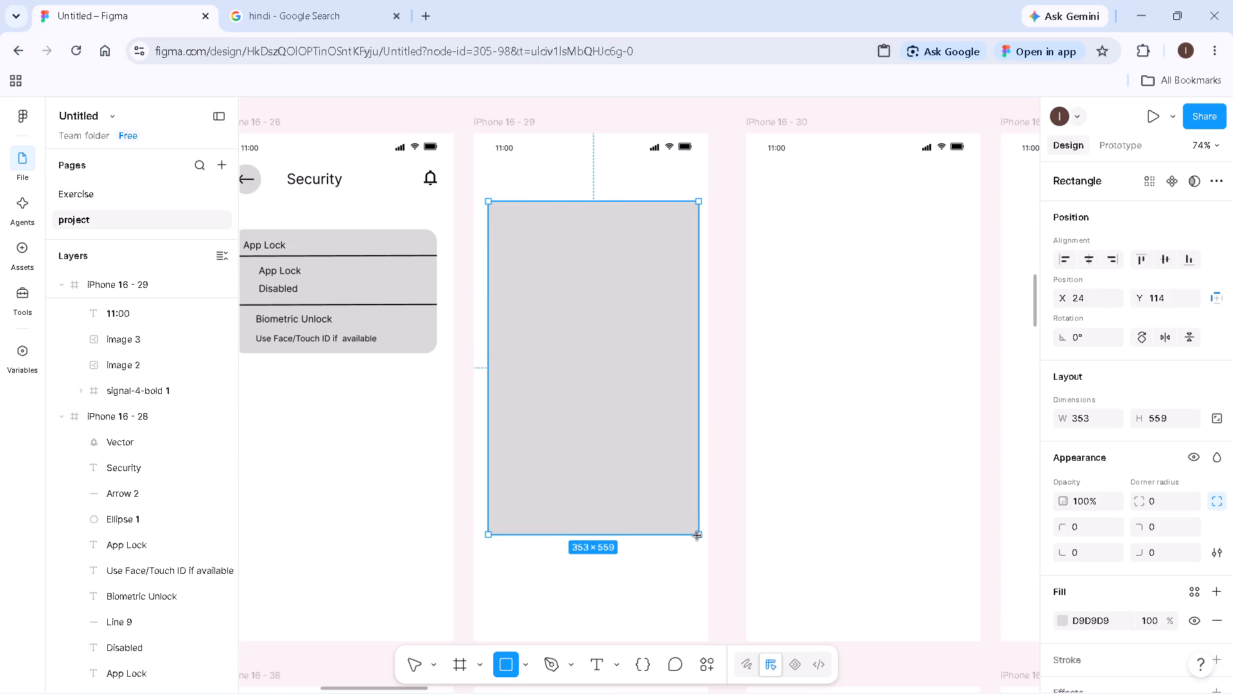
pyautogui.moveTo(697, 536); pyautogui.dragTo(697, 569)
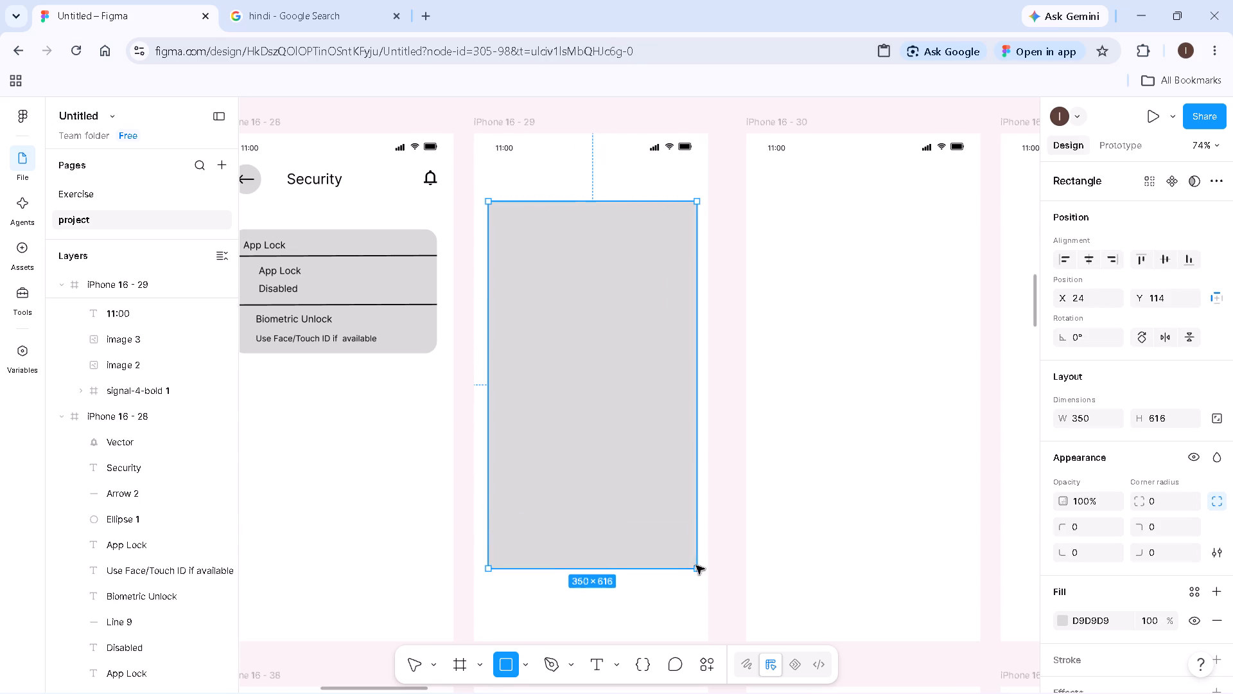
pyautogui.moveTo(618, 499); pyautogui.dragTo(611, 499)
pyautogui.click(614, 499)
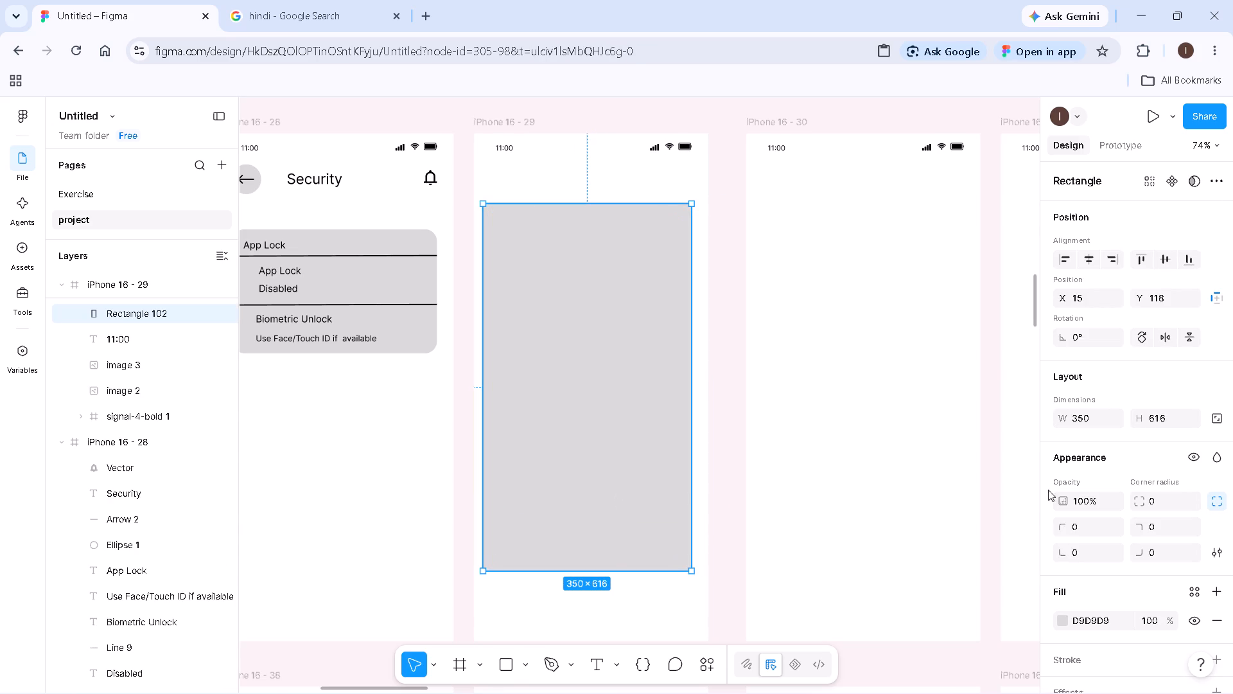
# Set the corner radius of the new iPhone 16 - 29 rectangle to 20.
pyautogui.click(1155, 499)
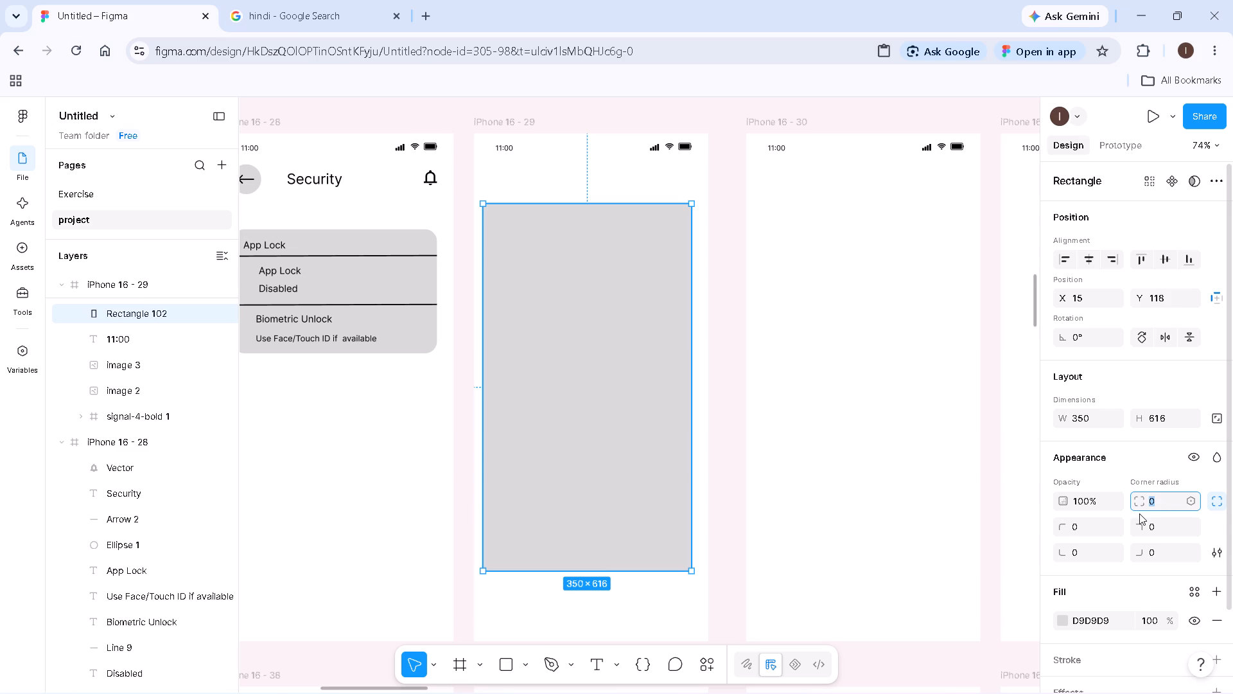
pyautogui.write('20')
pyautogui.press('Return')
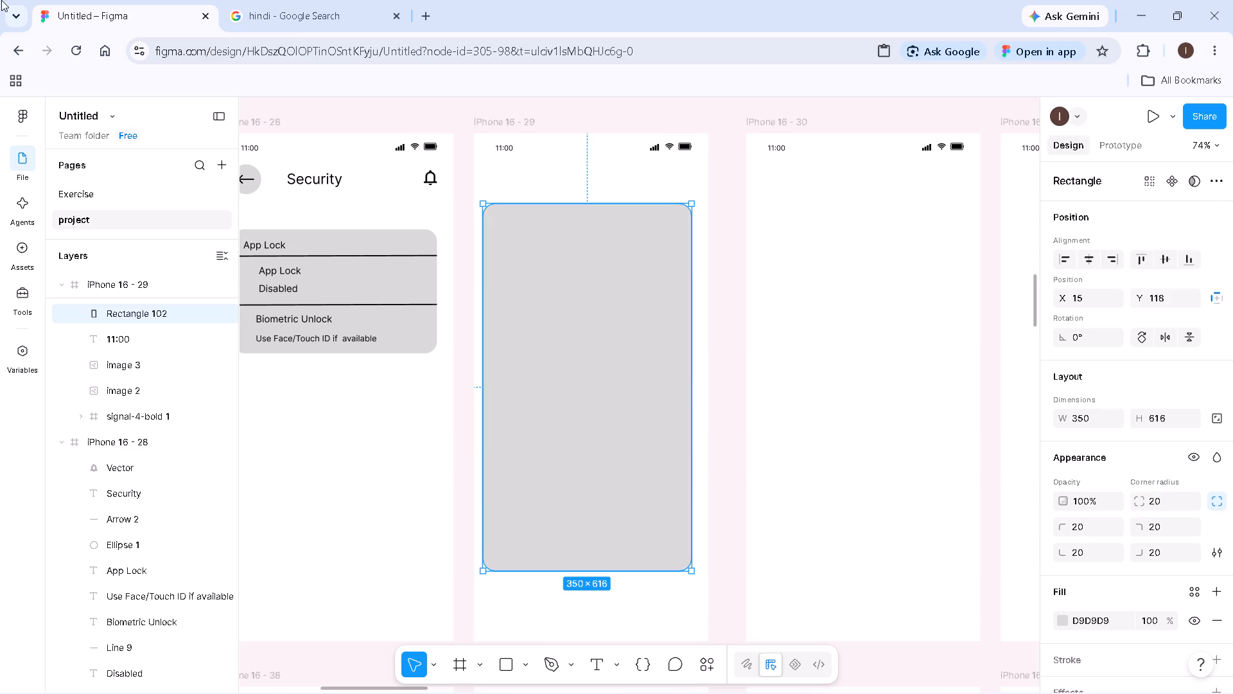
pyautogui.click(715, 303)
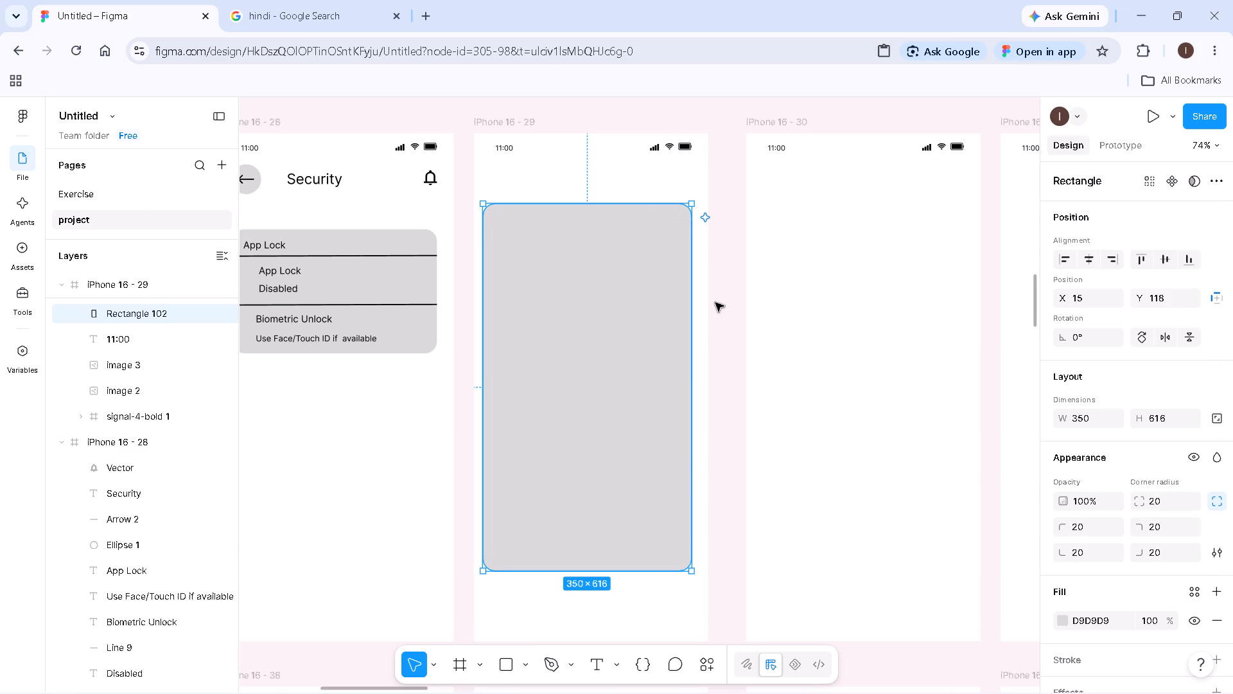
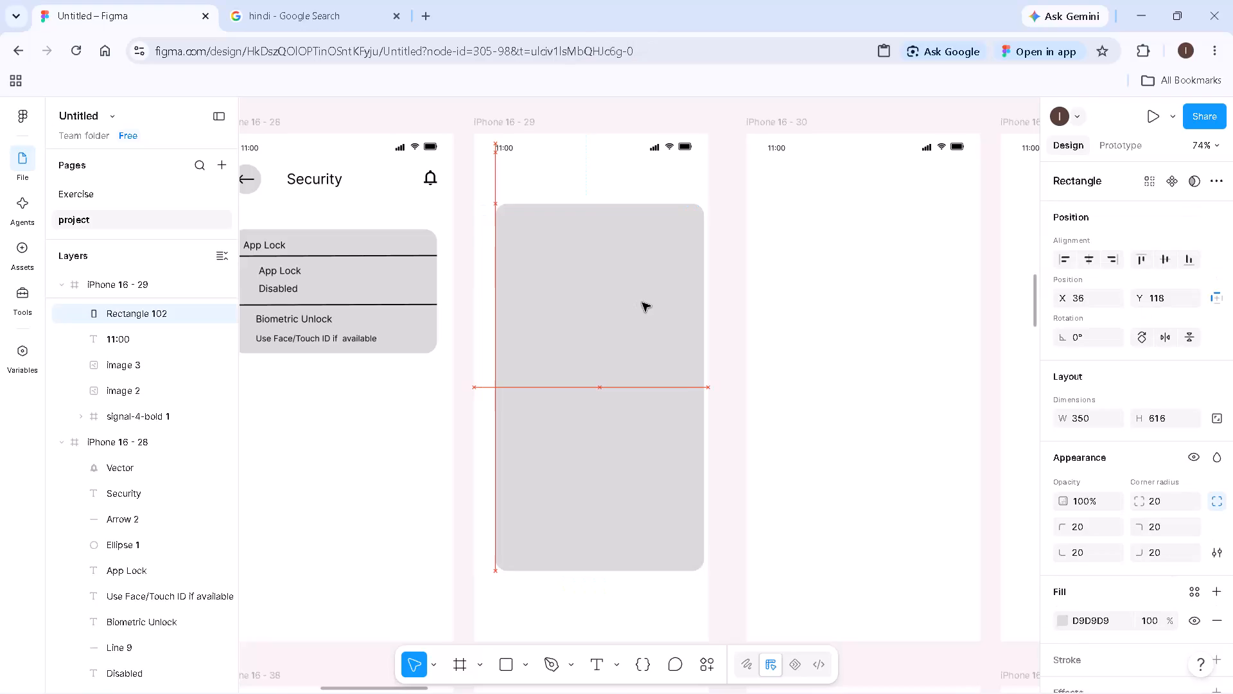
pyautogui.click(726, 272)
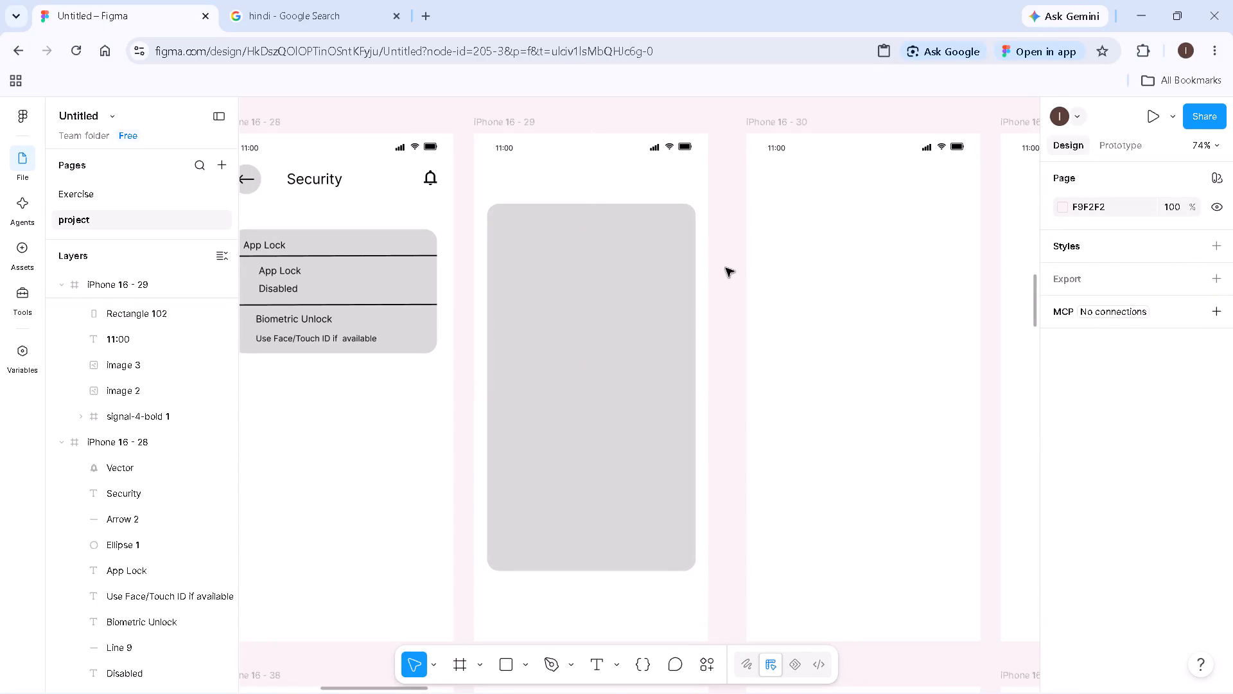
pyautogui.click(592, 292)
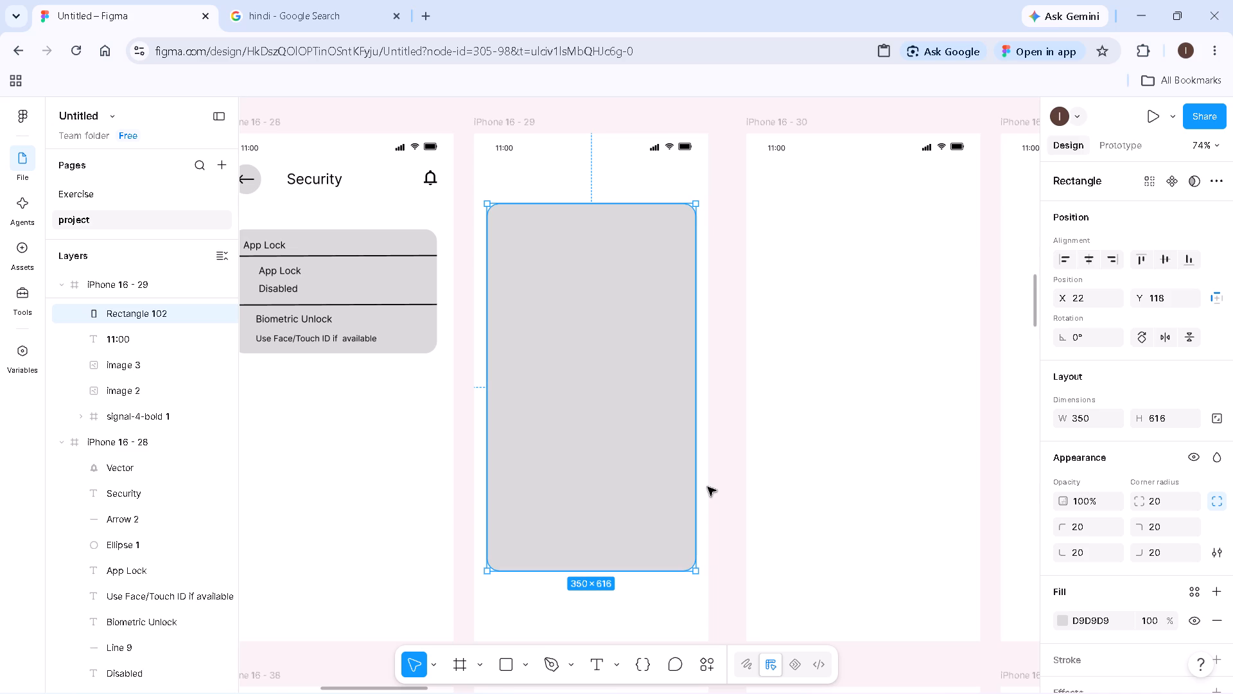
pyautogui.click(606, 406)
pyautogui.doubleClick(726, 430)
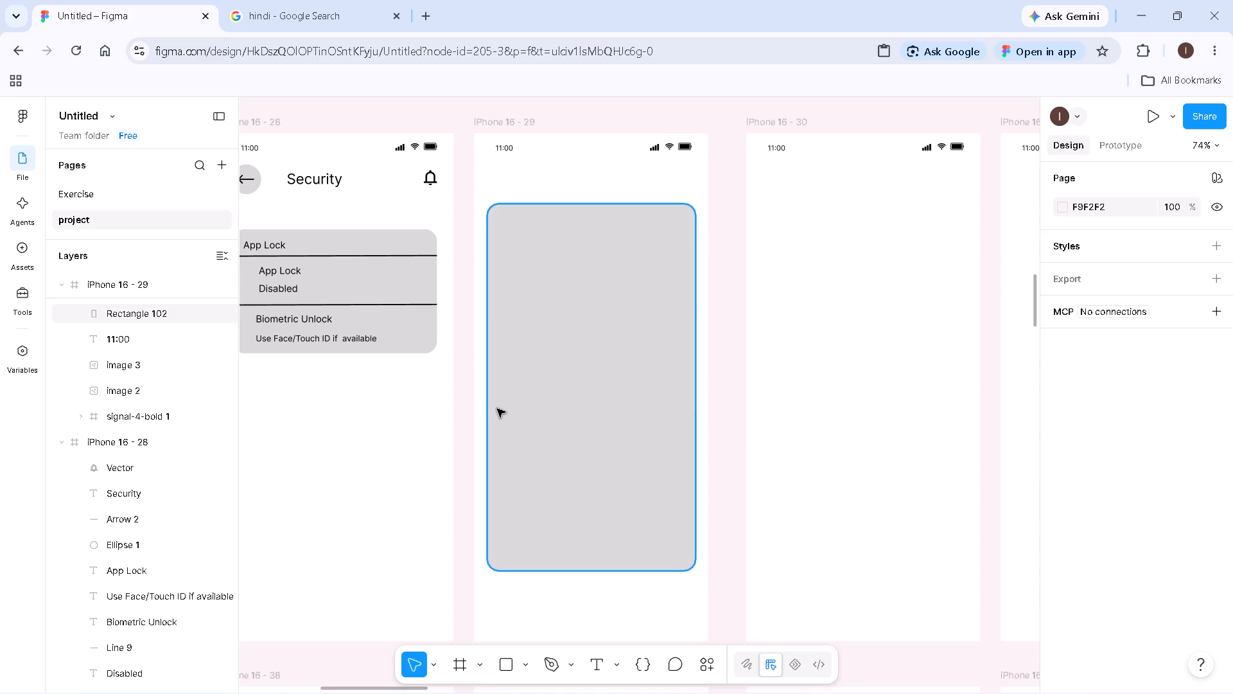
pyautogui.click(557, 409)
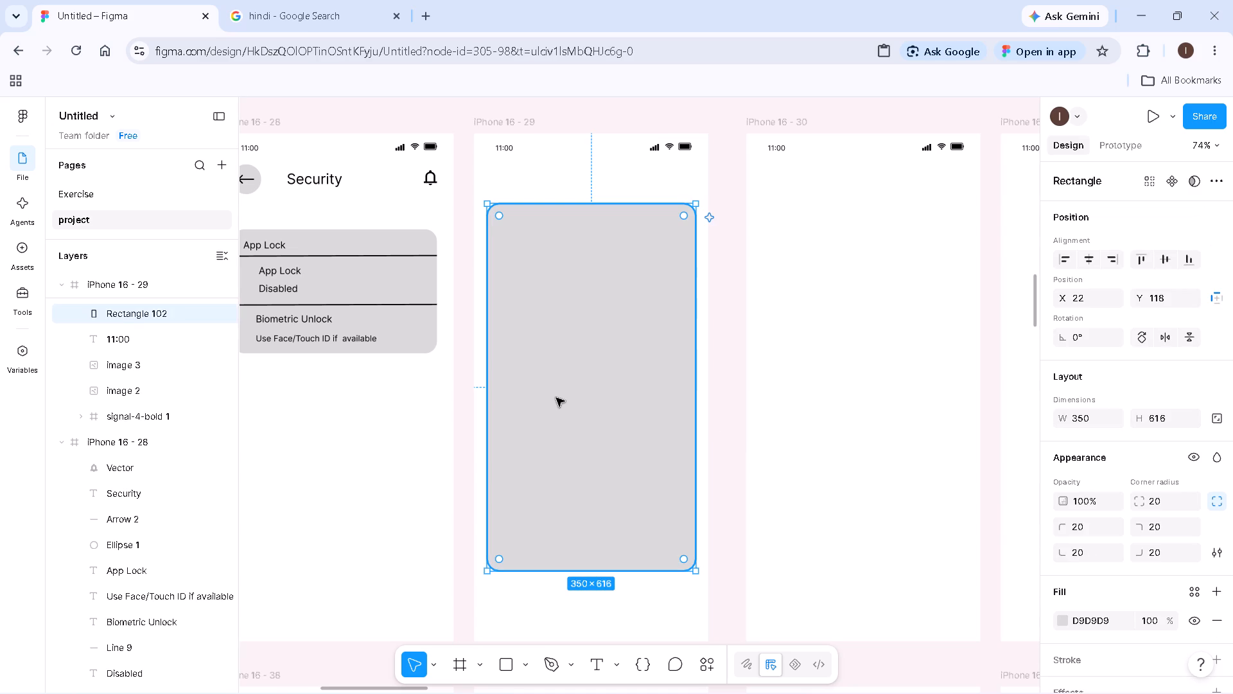